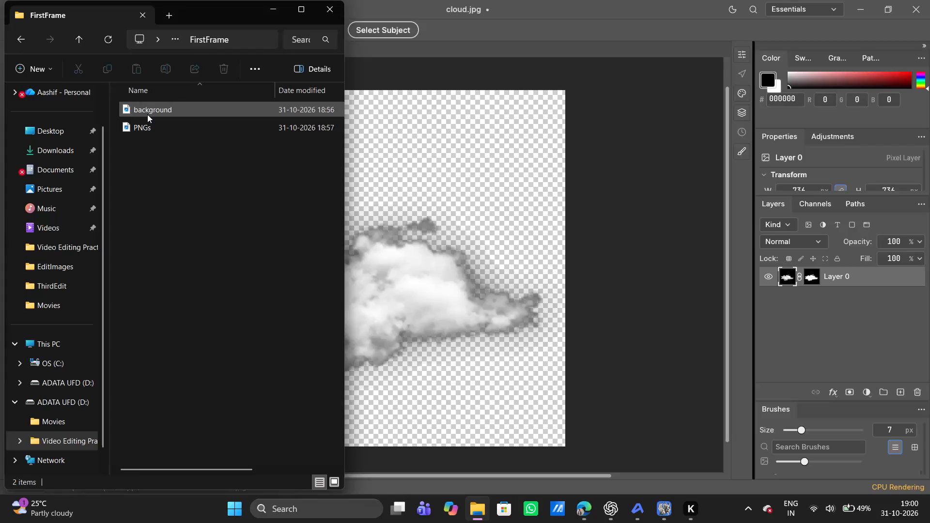
Open the background image from the FirstFrame folder as its own document in the PhotoCraft image editor.
{"action": "left_click_drag", "start_coordinate": [172, 113], "coordinate": [818, 308]}
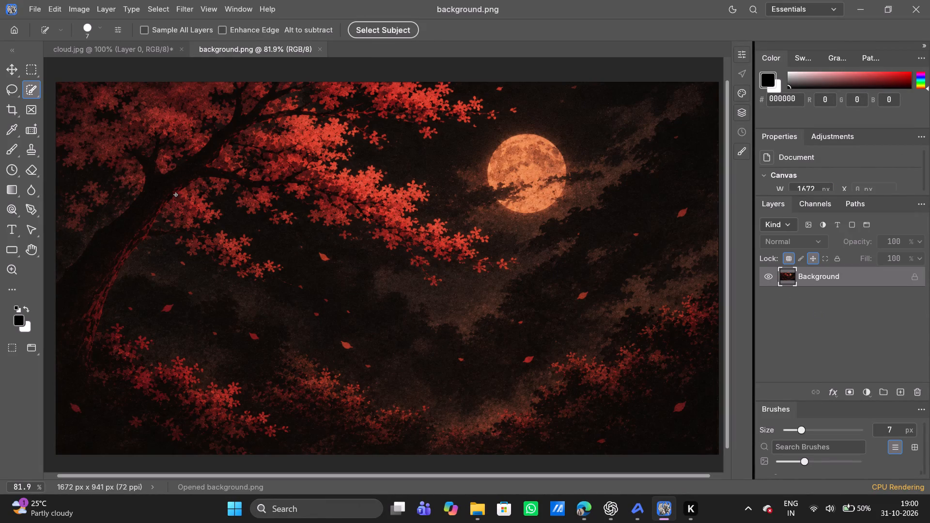
Brush over the upper trunk and branches of the red-blossom tree with the Remove Tool at 20 px.
{"action": "left_click", "coordinate": [29, 128]}
{"action": "left_click_drag", "start_coordinate": [154, 141], "coordinate": [266, 106]}
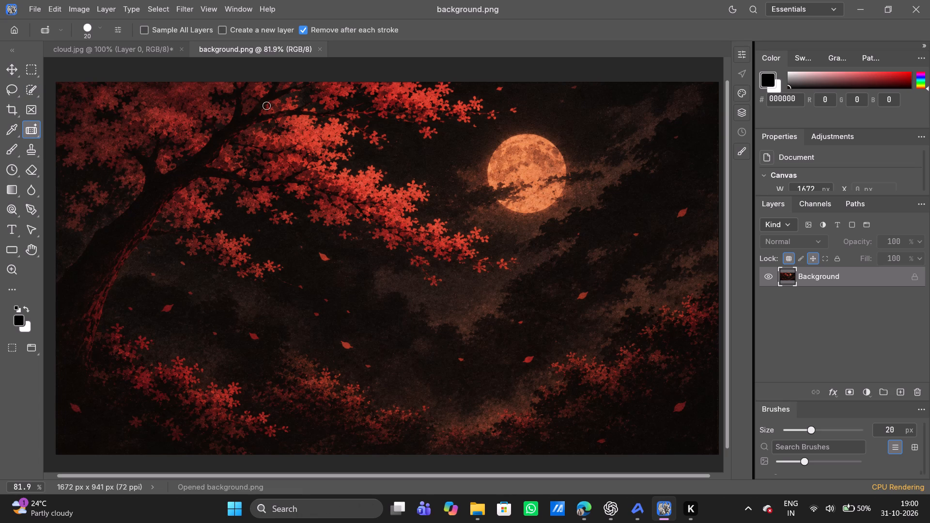
{"action": "left_click_drag", "start_coordinate": [266, 106], "coordinate": [124, 155]}
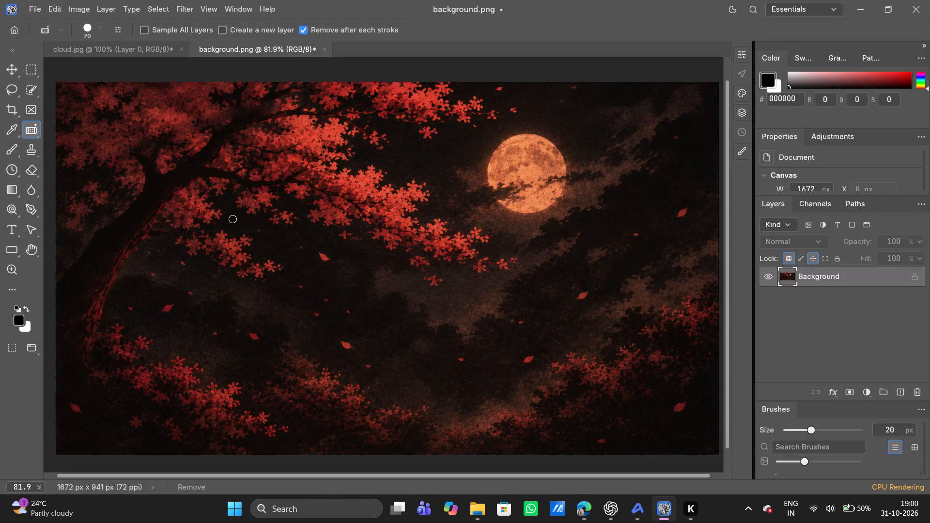
Enlarge the Remove Tool's brush to 131 px, keeping hardness at 100%.
{"action": "right_click", "coordinate": [35, 132]}
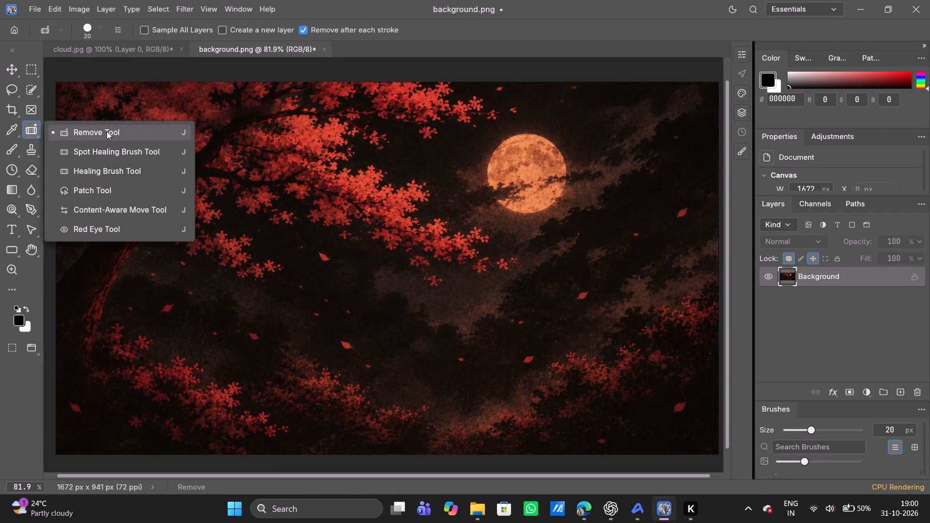
{"action": "left_click", "coordinate": [96, 28]}
{"action": "left_click_drag", "start_coordinate": [147, 65], "coordinate": [230, 70]}
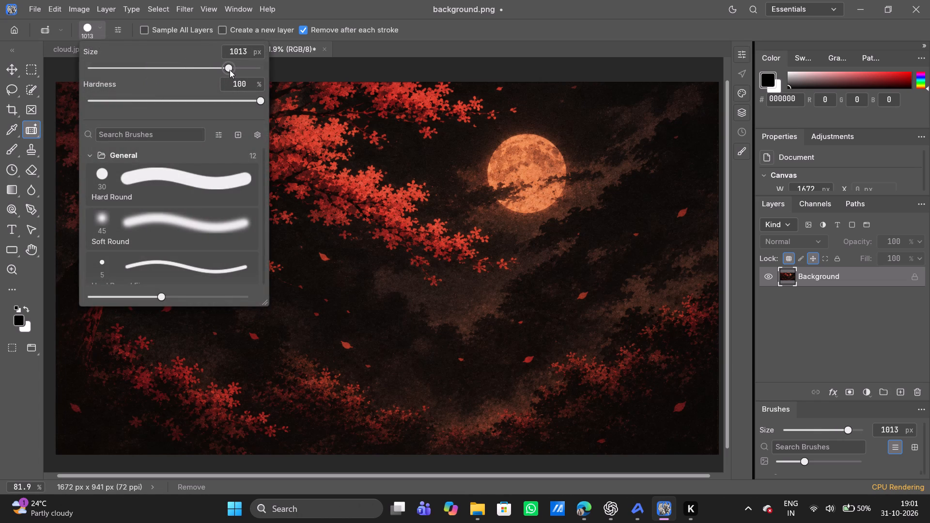
{"action": "left_click_drag", "start_coordinate": [230, 70], "coordinate": [230, 70]}
{"action": "left_click", "coordinate": [103, 27]}
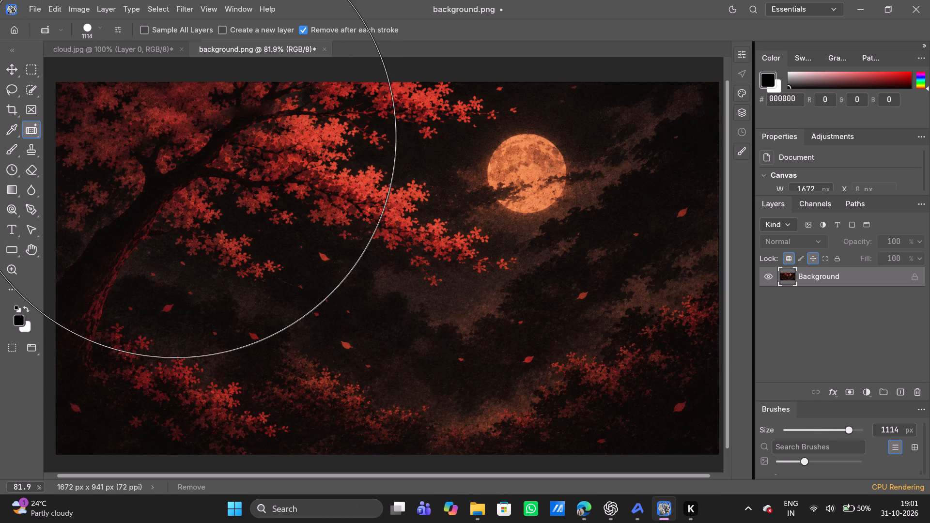
{"action": "left_click", "coordinate": [101, 26]}
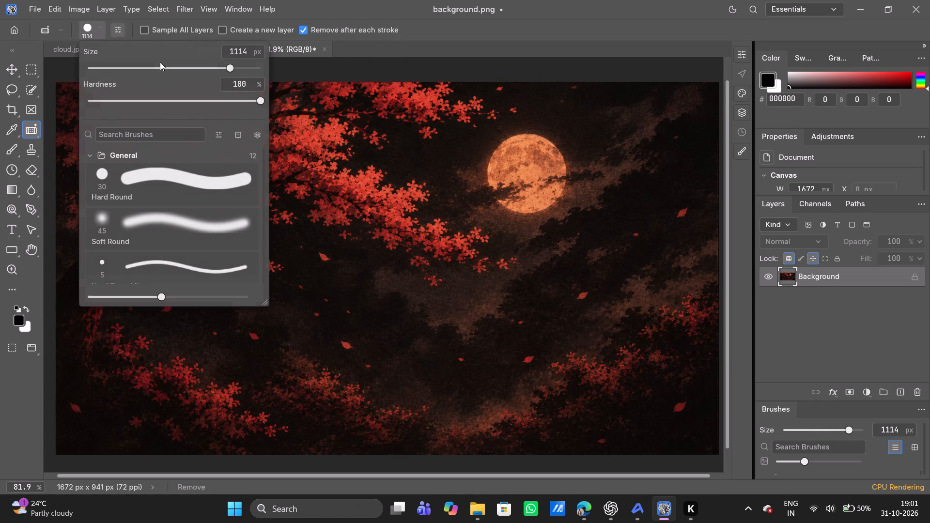
{"action": "left_click", "coordinate": [186, 66]}
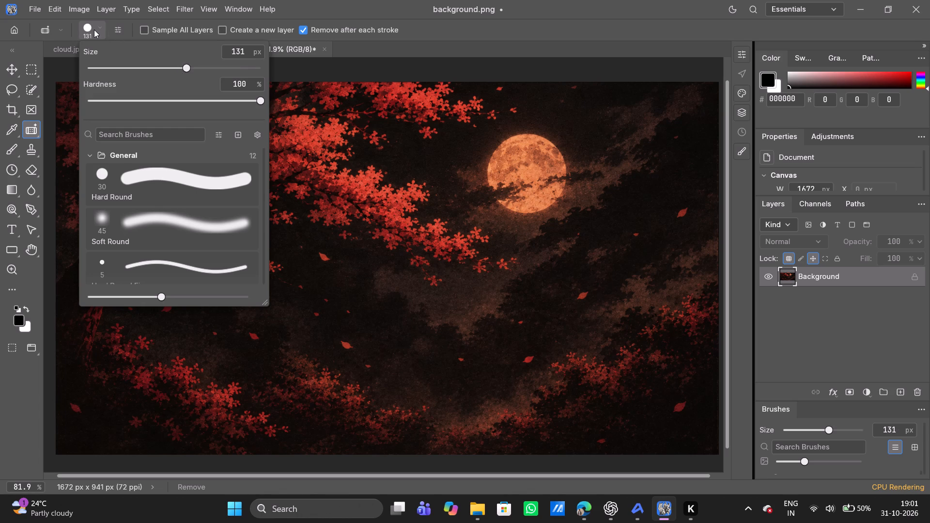
{"action": "left_click", "coordinate": [94, 30]}
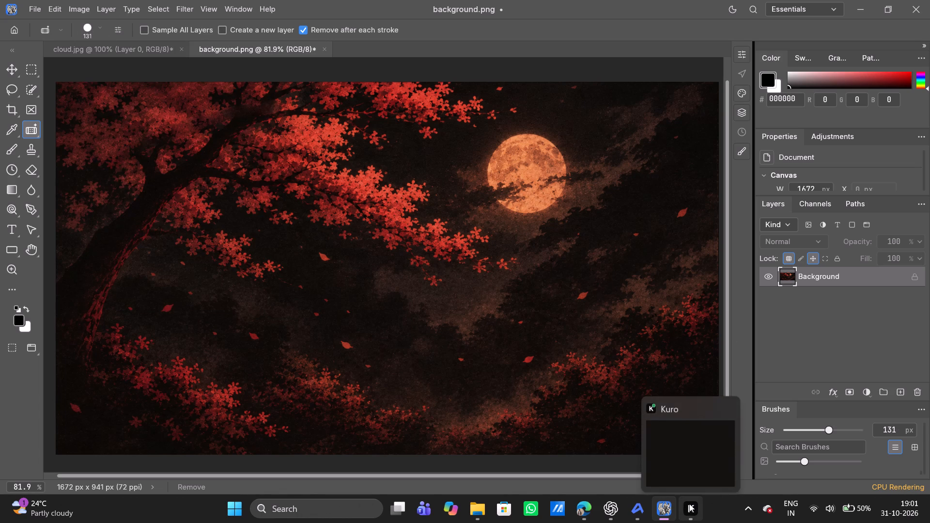
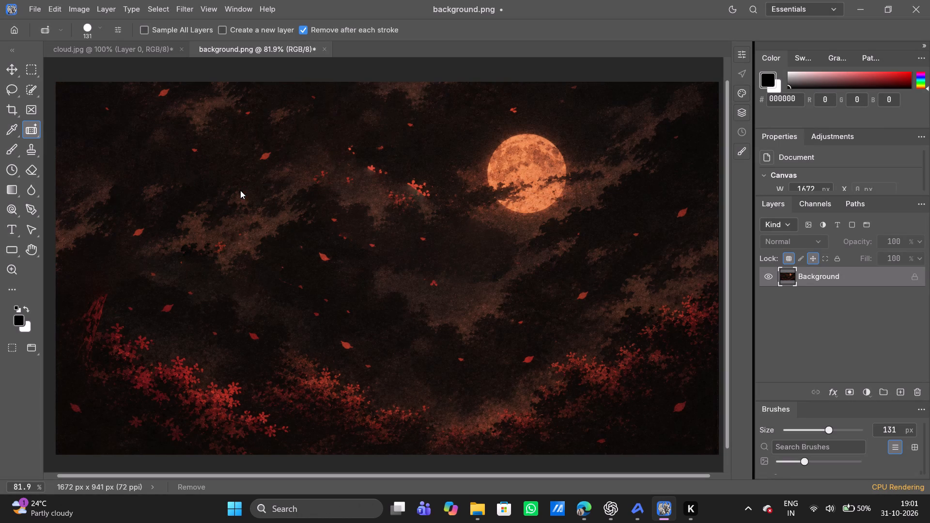
Brush over the leftover trunk near the lower-left blossoms and the stray blossom cluster beside the moon with the Remove Tool at 131 px.
{"action": "left_click_drag", "start_coordinate": [93, 296], "coordinate": [63, 329]}
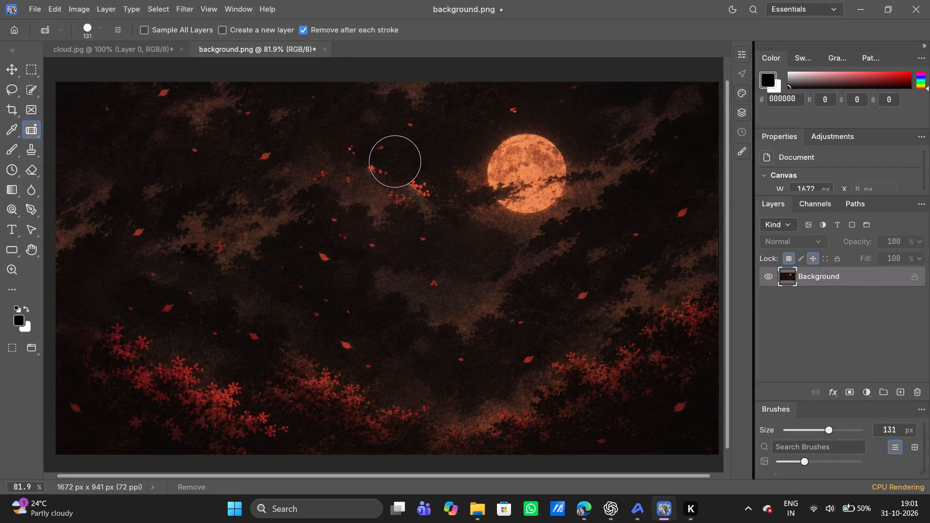
{"action": "left_click_drag", "start_coordinate": [372, 160], "coordinate": [419, 190]}
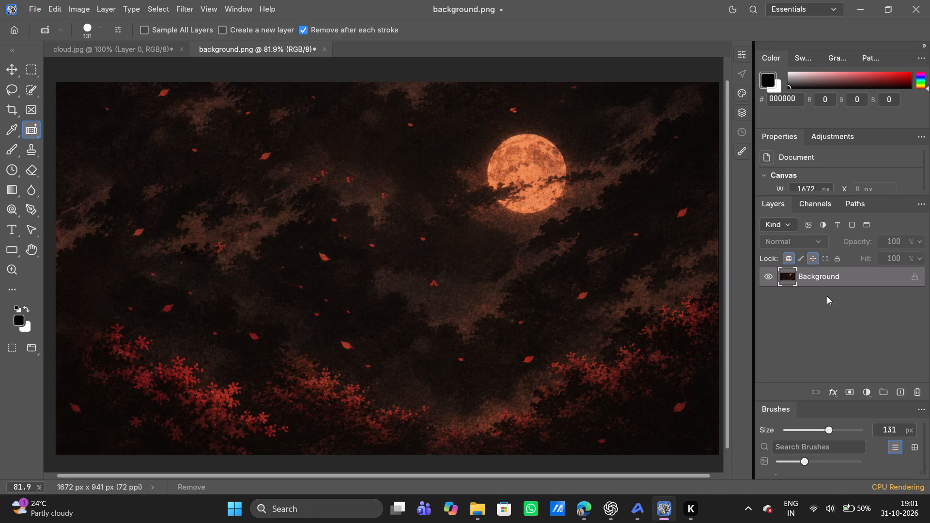
Quick-export the Background layer as a PNG named RealBackground in the FirstFrame folder.
{"action": "right_click", "coordinate": [826, 272]}
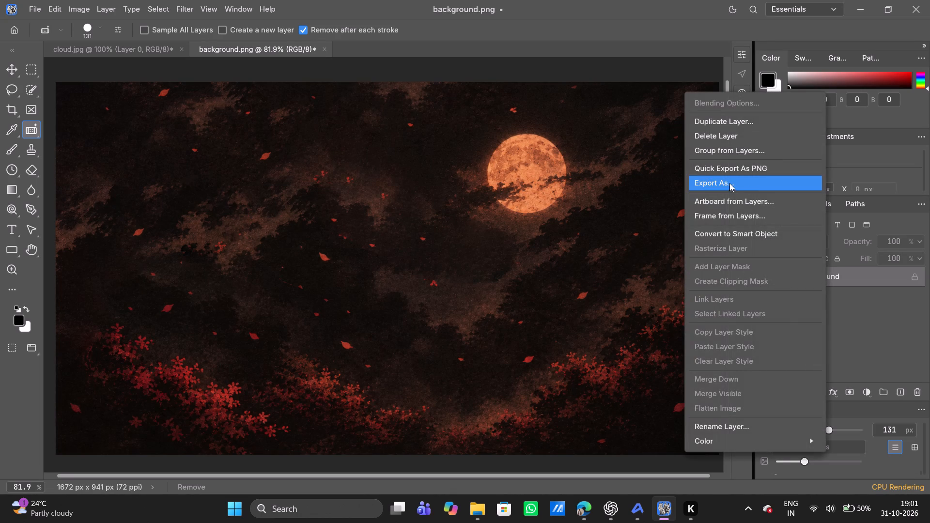
{"action": "left_click", "coordinate": [731, 171]}
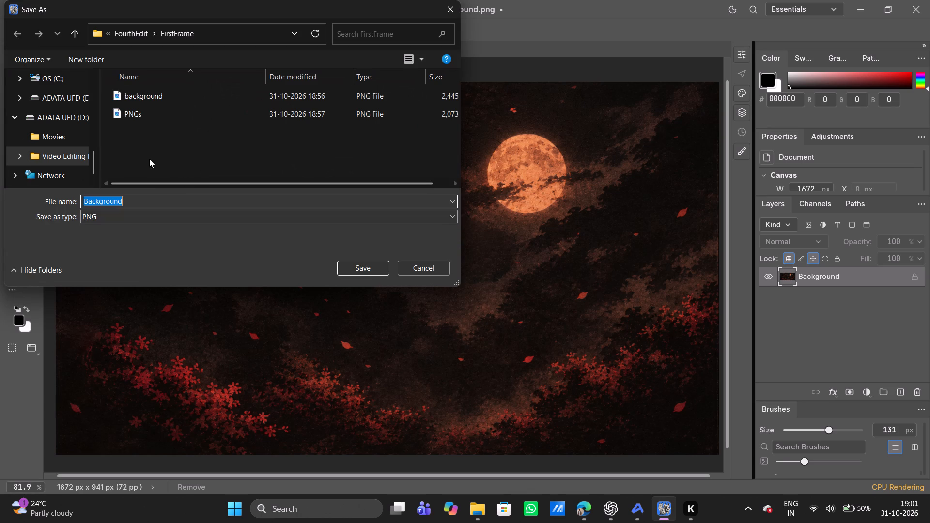
{"action": "key", "text": "BackSpace"}
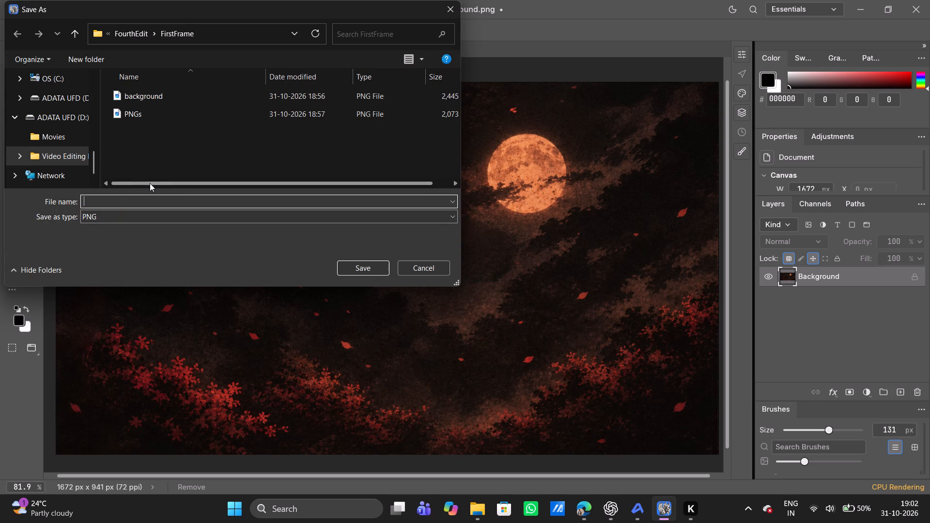
{"action": "type", "text": "RealBackground"}
{"action": "key", "text": "Return"}
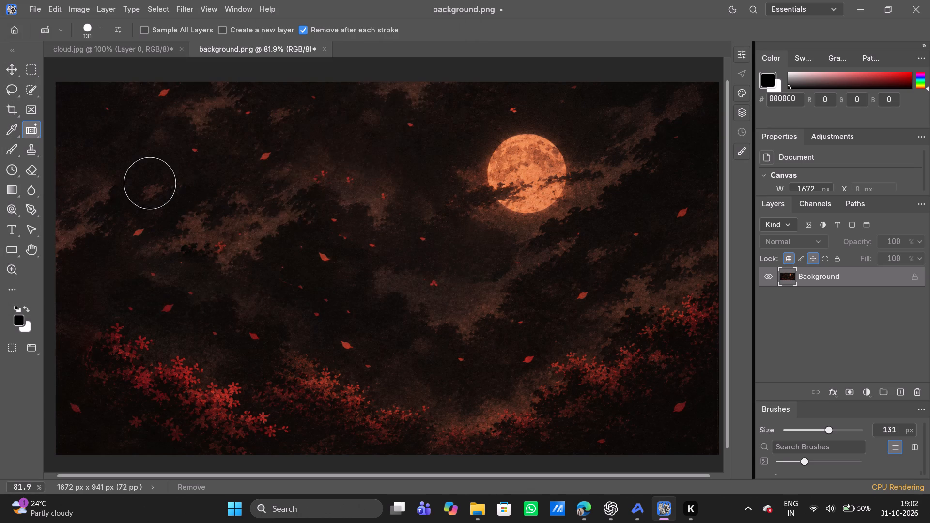
Open the PNGs image from the FirstFrame folder as its own document in the image editor.
{"action": "left_click", "coordinate": [474, 522]}
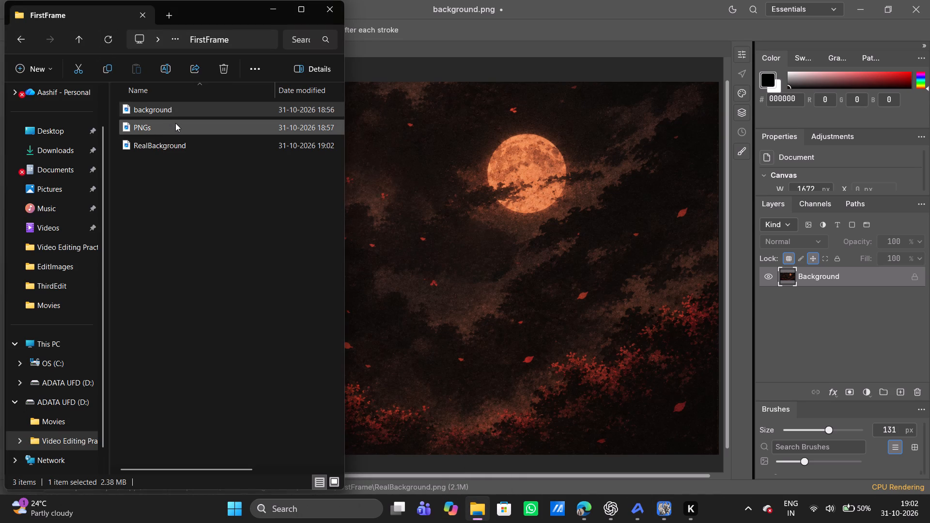
{"action": "left_click", "coordinate": [175, 123]}
{"action": "left_click_drag", "start_coordinate": [159, 127], "coordinate": [807, 277]}
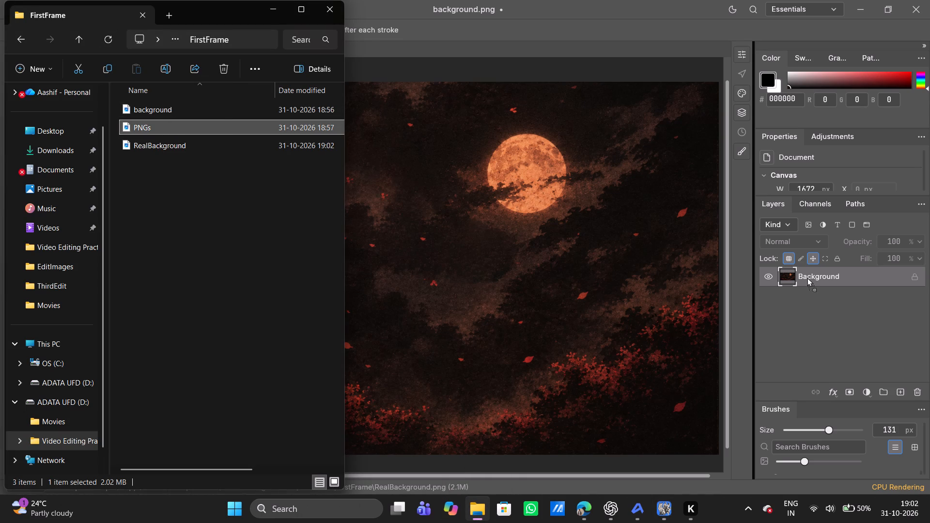
{"action": "left_click_drag", "start_coordinate": [807, 277], "coordinate": [823, 281]}
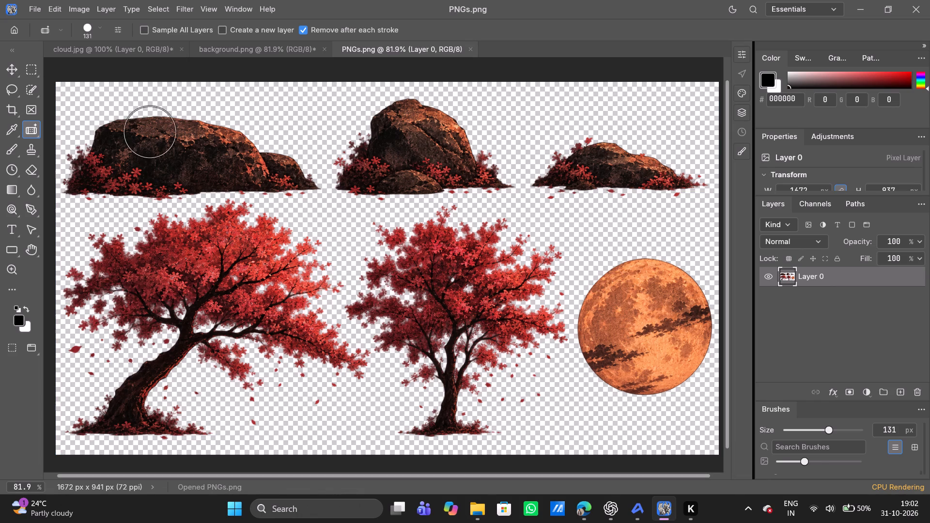
Select the wide flat rock above the leaning tree with the Object Selection Tool.
{"action": "left_click", "coordinate": [31, 90]}
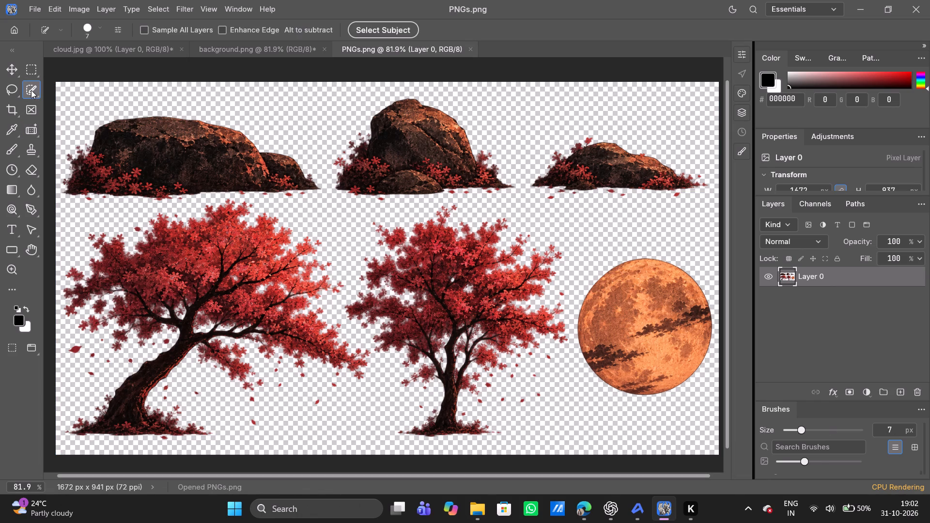
{"action": "right_click", "coordinate": [33, 91]}
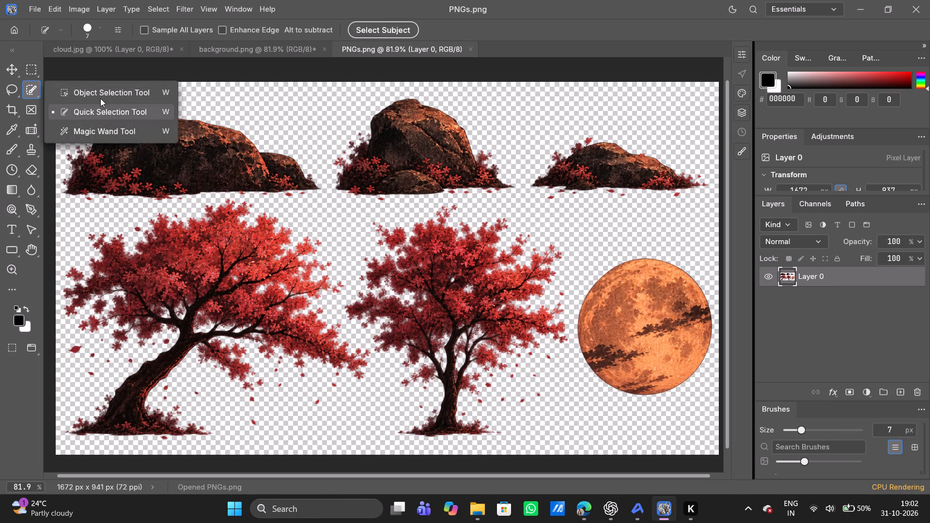
{"action": "left_click", "coordinate": [96, 98]}
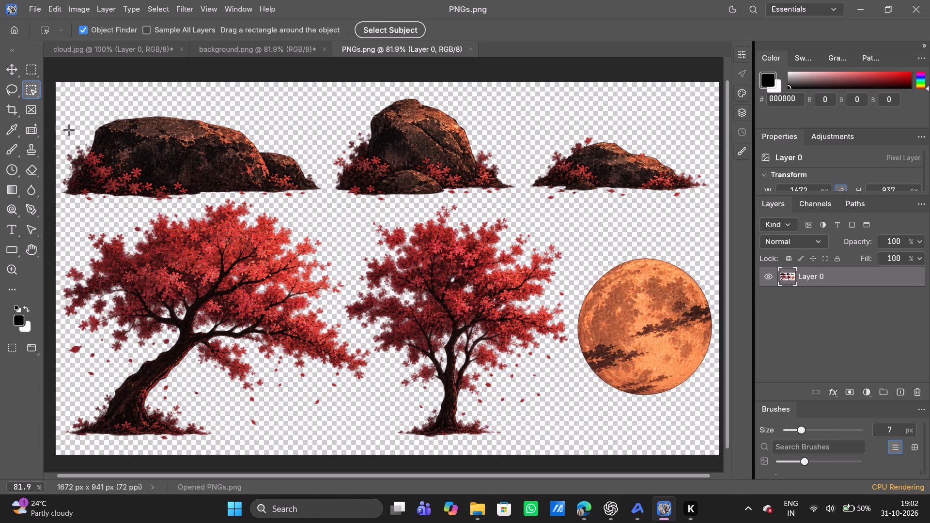
{"action": "left_click_drag", "start_coordinate": [61, 108], "coordinate": [297, 184]}
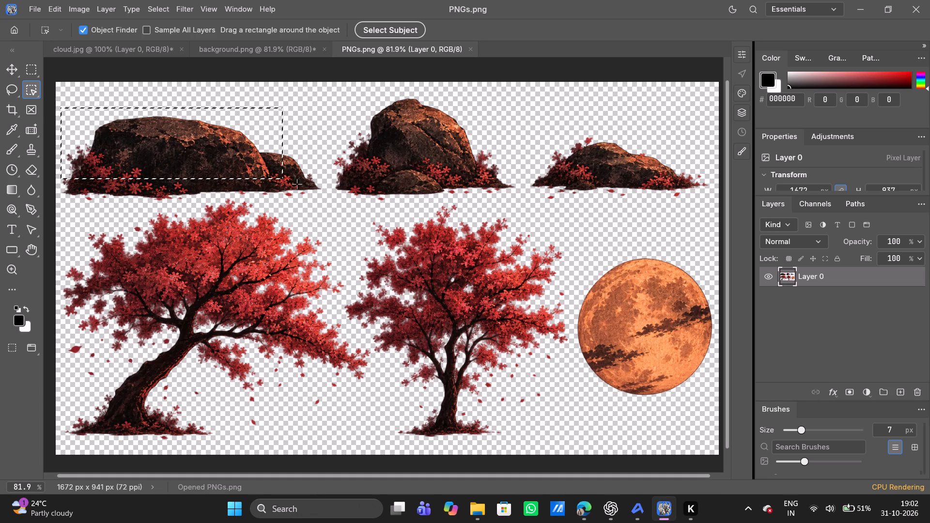
{"action": "left_click_drag", "start_coordinate": [297, 184], "coordinate": [329, 205]}
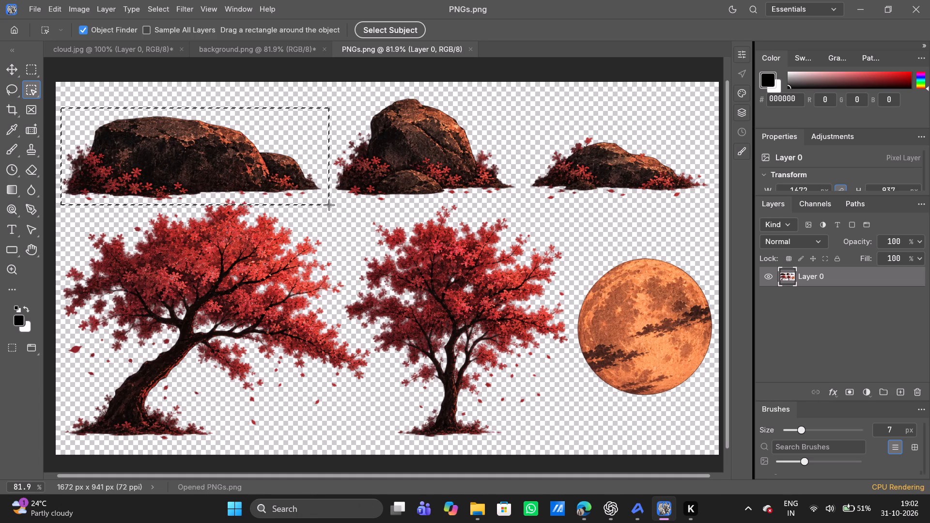
{"action": "left_click_drag", "start_coordinate": [329, 205], "coordinate": [327, 203]}
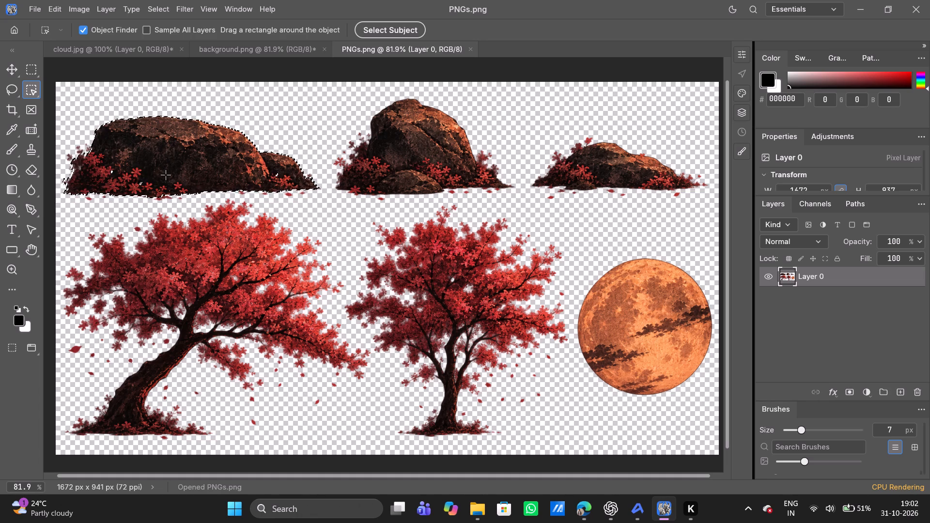
Brush over the wide rock's flowers and lower body with the Quick Selection Tool at 7 px to extend the selection.
{"action": "scroll", "coordinate": [164, 173], "scroll_direction": "right", "scroll_amount": 1}
{"action": "right_click", "coordinate": [35, 85]}
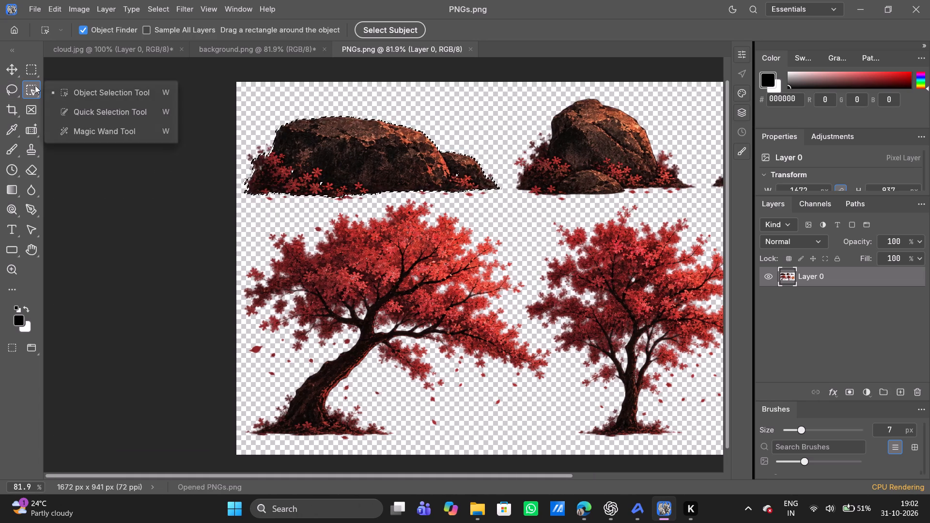
{"action": "left_click", "coordinate": [86, 114]}
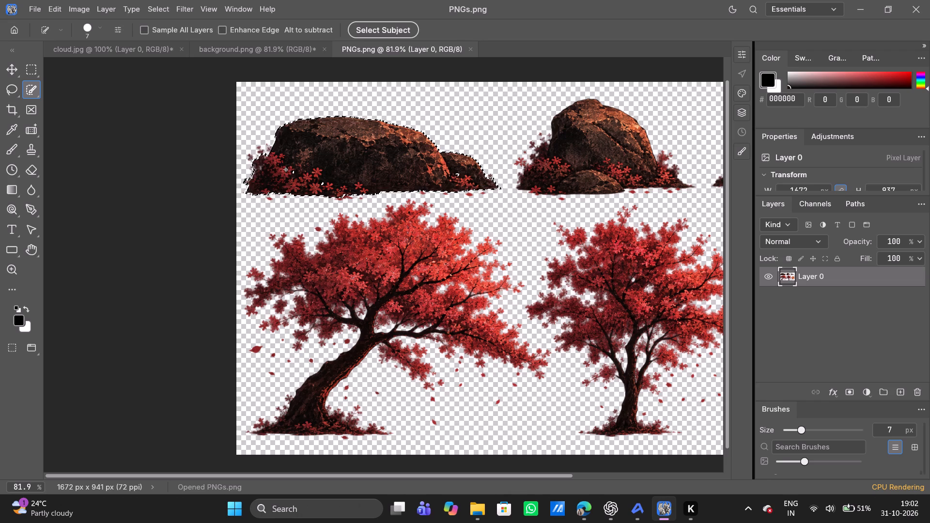
{"action": "left_click_drag", "start_coordinate": [286, 169], "coordinate": [333, 184]}
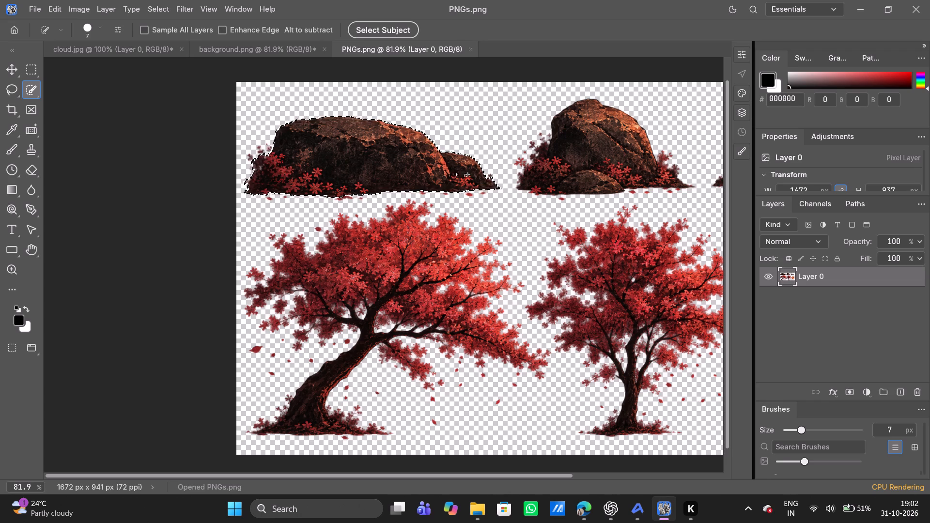
{"action": "left_click_drag", "start_coordinate": [465, 176], "coordinate": [401, 173]}
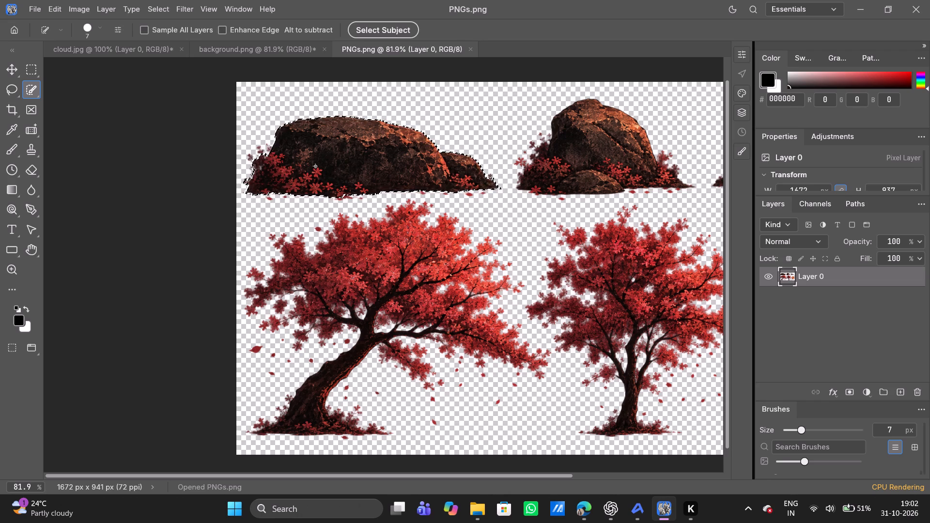
Add a layer mask to Layer 0 from the wide rock's selection.
{"action": "scroll", "coordinate": [315, 166], "scroll_direction": "up", "scroll_amount": 1, "text": "alt"}
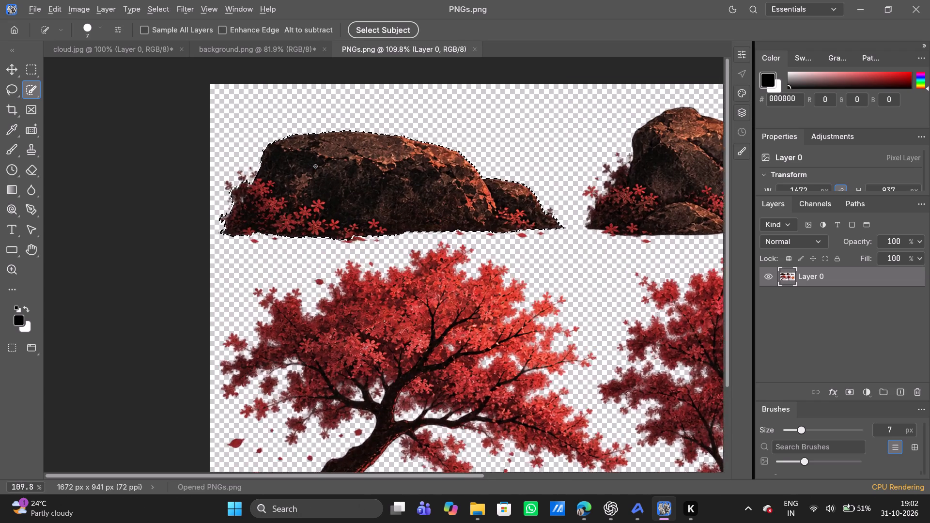
{"action": "scroll", "coordinate": [315, 166], "scroll_direction": "up", "scroll_amount": 2, "text": "alt"}
{"action": "scroll", "coordinate": [348, 200], "scroll_direction": "left", "scroll_amount": 1}
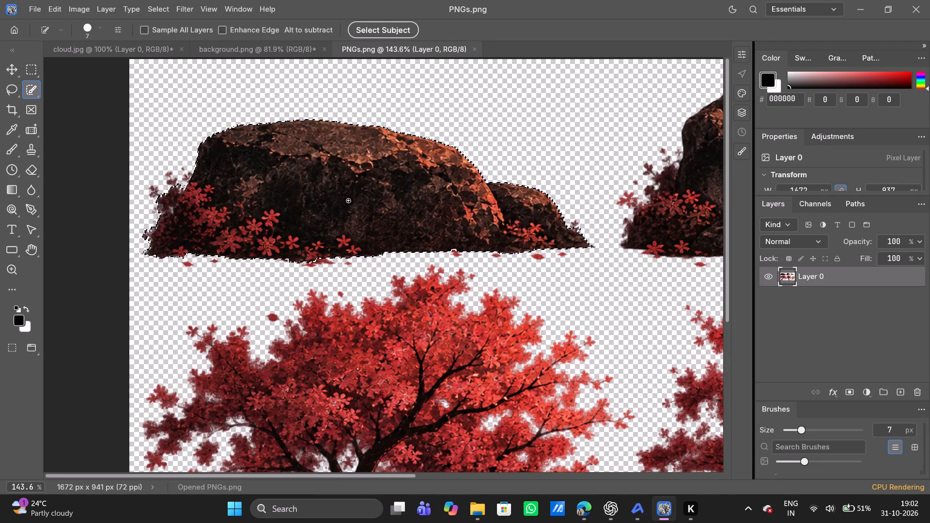
{"action": "left_click", "coordinate": [852, 394]}
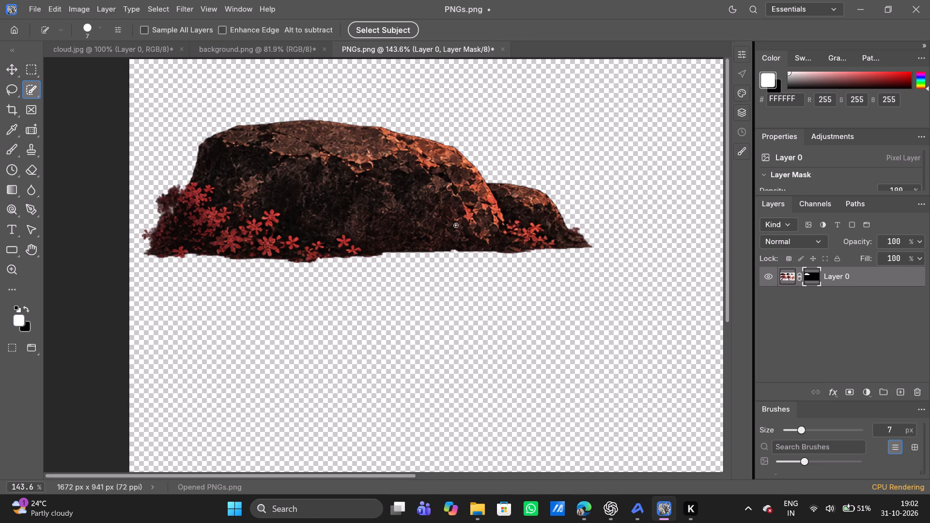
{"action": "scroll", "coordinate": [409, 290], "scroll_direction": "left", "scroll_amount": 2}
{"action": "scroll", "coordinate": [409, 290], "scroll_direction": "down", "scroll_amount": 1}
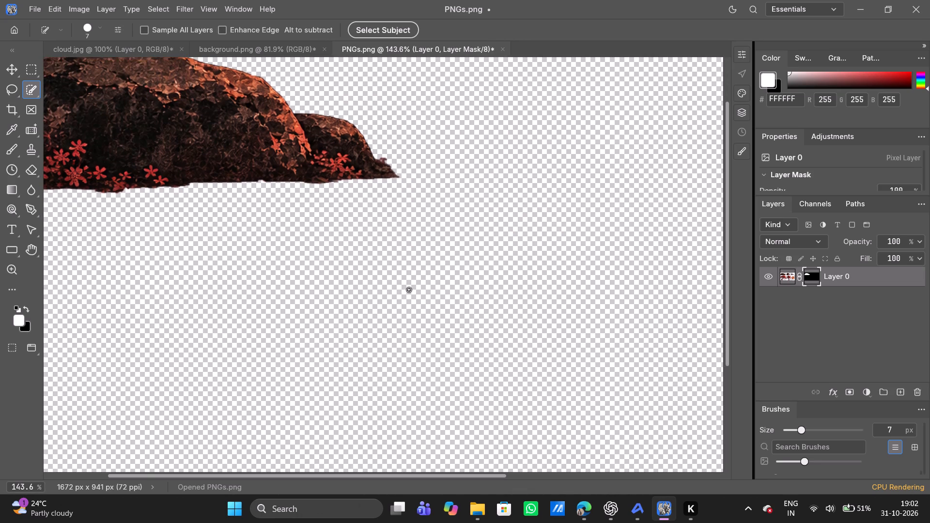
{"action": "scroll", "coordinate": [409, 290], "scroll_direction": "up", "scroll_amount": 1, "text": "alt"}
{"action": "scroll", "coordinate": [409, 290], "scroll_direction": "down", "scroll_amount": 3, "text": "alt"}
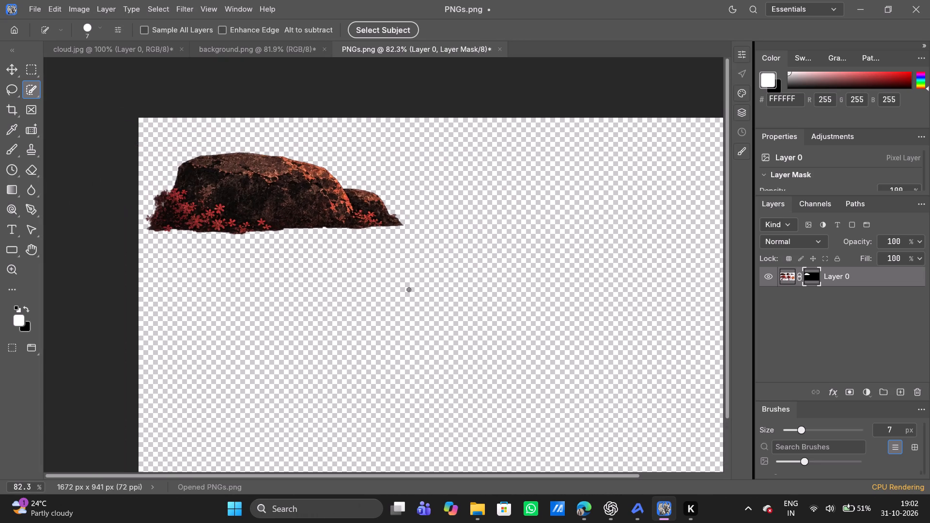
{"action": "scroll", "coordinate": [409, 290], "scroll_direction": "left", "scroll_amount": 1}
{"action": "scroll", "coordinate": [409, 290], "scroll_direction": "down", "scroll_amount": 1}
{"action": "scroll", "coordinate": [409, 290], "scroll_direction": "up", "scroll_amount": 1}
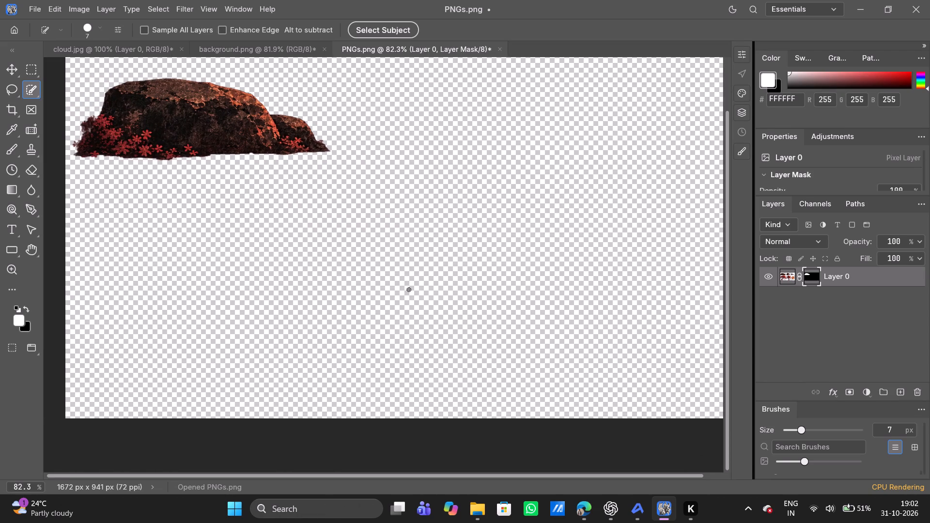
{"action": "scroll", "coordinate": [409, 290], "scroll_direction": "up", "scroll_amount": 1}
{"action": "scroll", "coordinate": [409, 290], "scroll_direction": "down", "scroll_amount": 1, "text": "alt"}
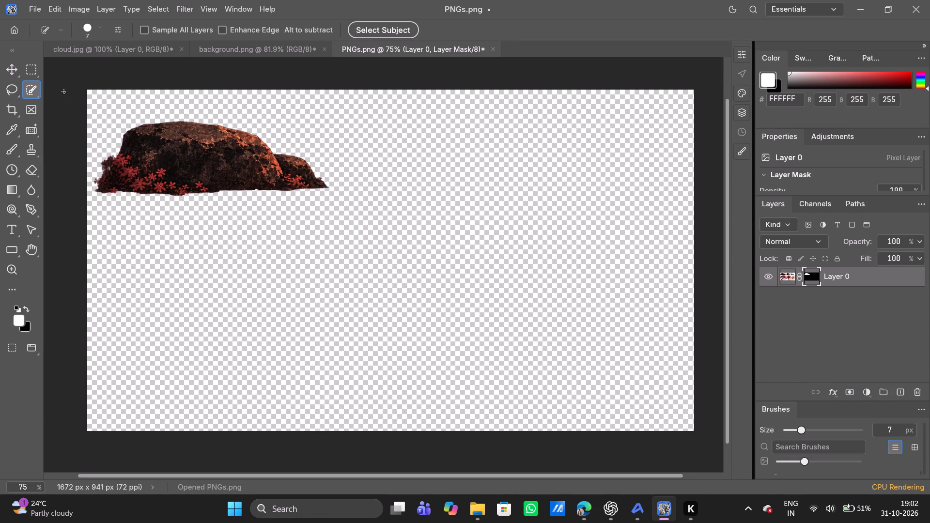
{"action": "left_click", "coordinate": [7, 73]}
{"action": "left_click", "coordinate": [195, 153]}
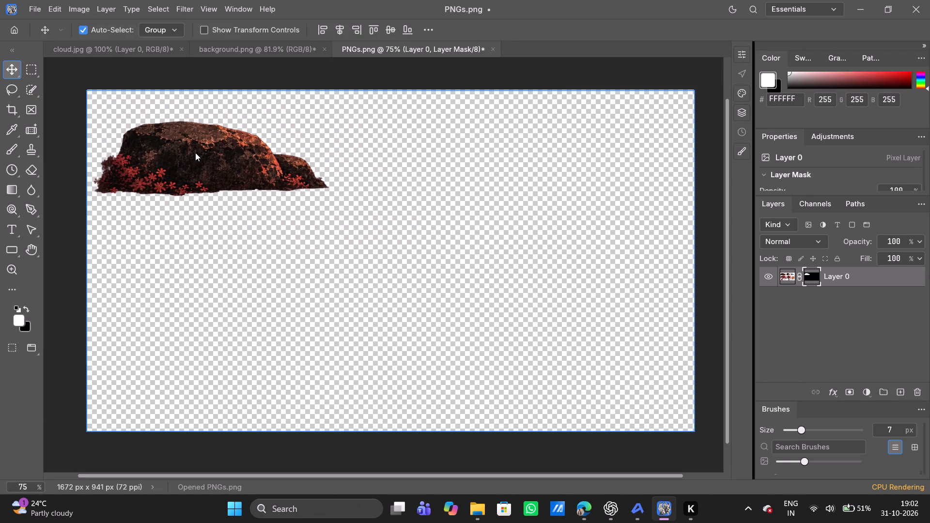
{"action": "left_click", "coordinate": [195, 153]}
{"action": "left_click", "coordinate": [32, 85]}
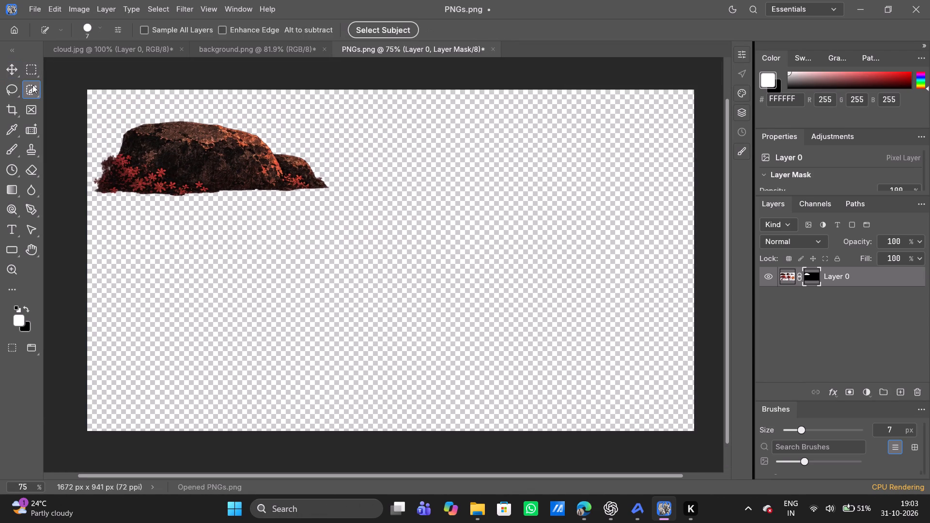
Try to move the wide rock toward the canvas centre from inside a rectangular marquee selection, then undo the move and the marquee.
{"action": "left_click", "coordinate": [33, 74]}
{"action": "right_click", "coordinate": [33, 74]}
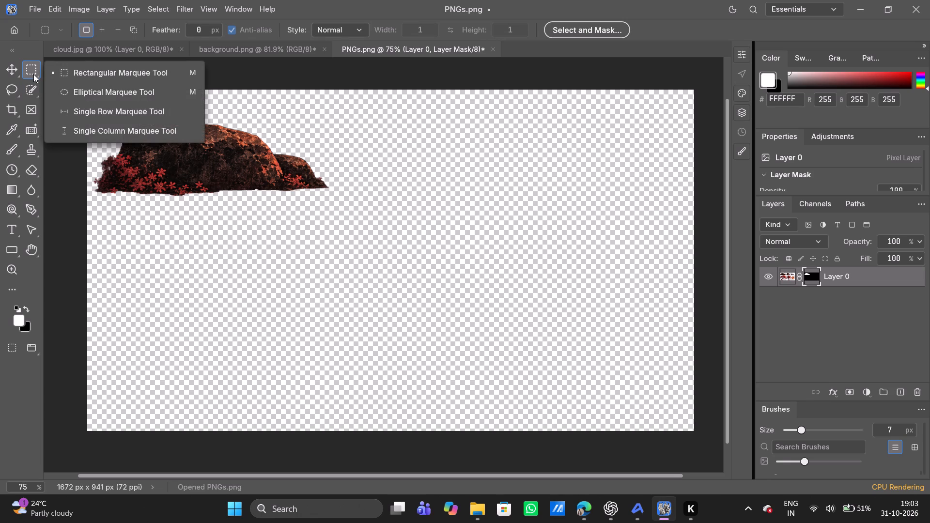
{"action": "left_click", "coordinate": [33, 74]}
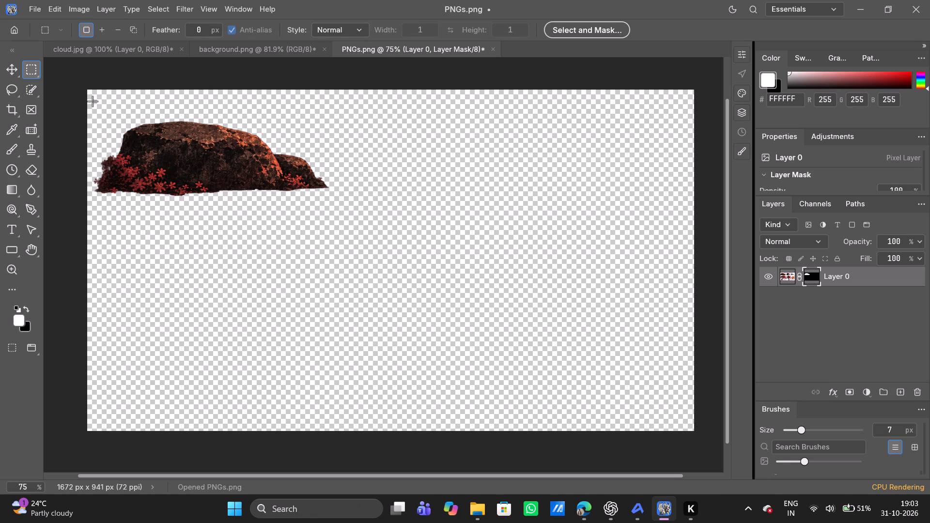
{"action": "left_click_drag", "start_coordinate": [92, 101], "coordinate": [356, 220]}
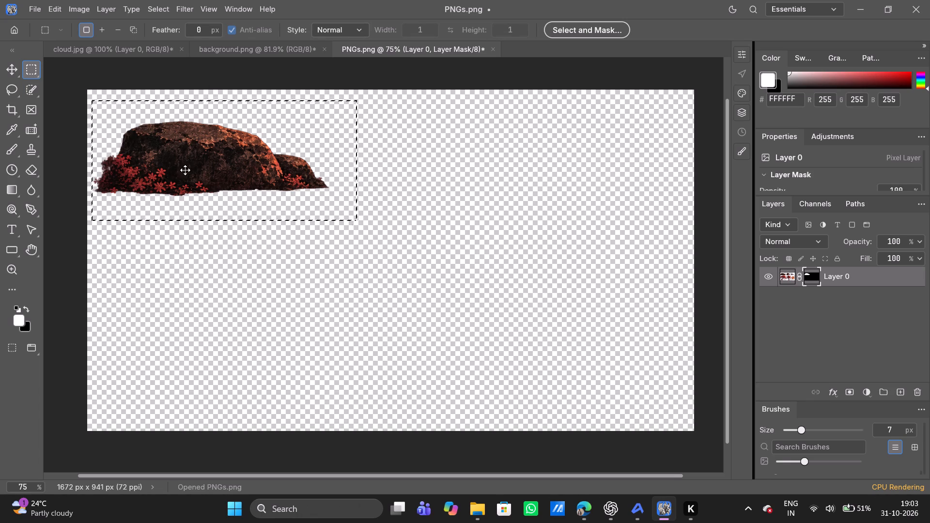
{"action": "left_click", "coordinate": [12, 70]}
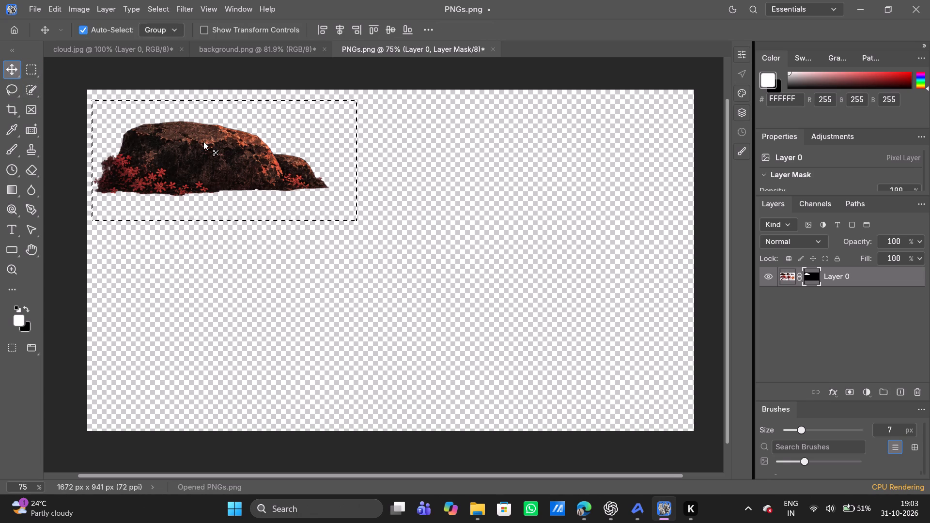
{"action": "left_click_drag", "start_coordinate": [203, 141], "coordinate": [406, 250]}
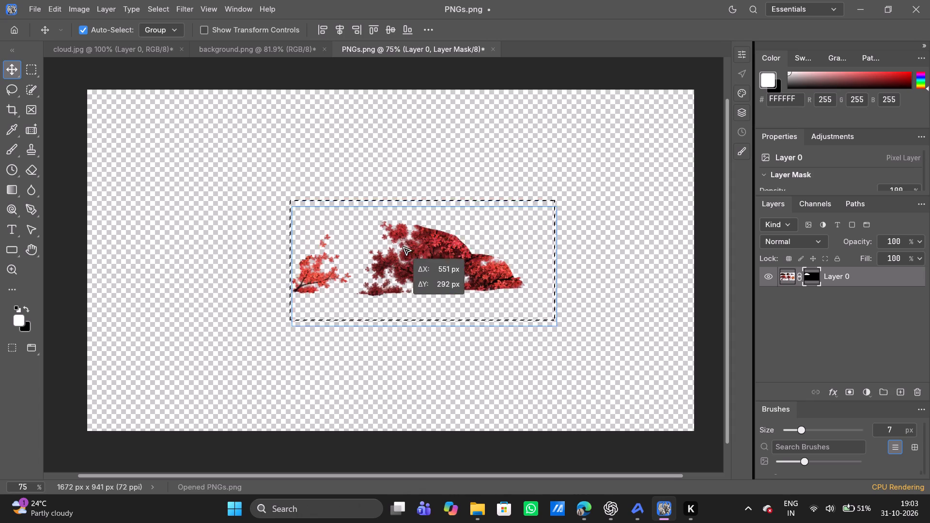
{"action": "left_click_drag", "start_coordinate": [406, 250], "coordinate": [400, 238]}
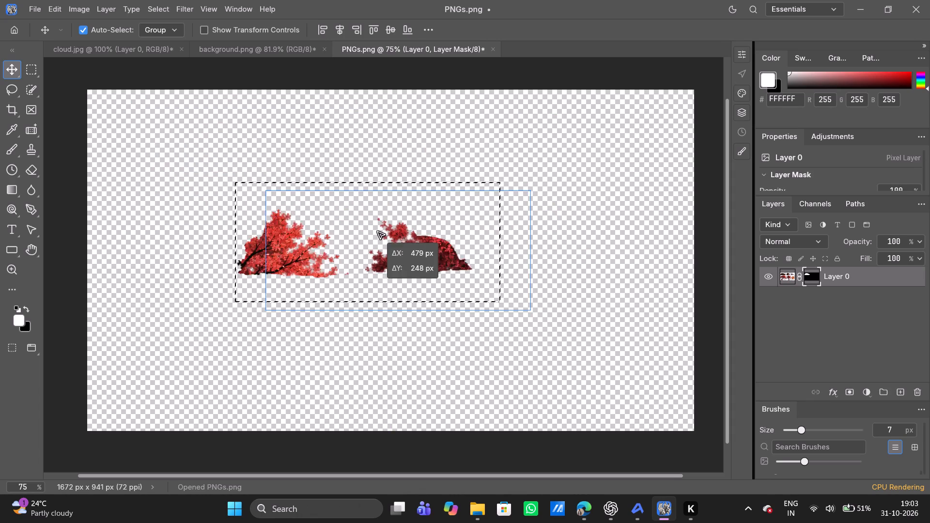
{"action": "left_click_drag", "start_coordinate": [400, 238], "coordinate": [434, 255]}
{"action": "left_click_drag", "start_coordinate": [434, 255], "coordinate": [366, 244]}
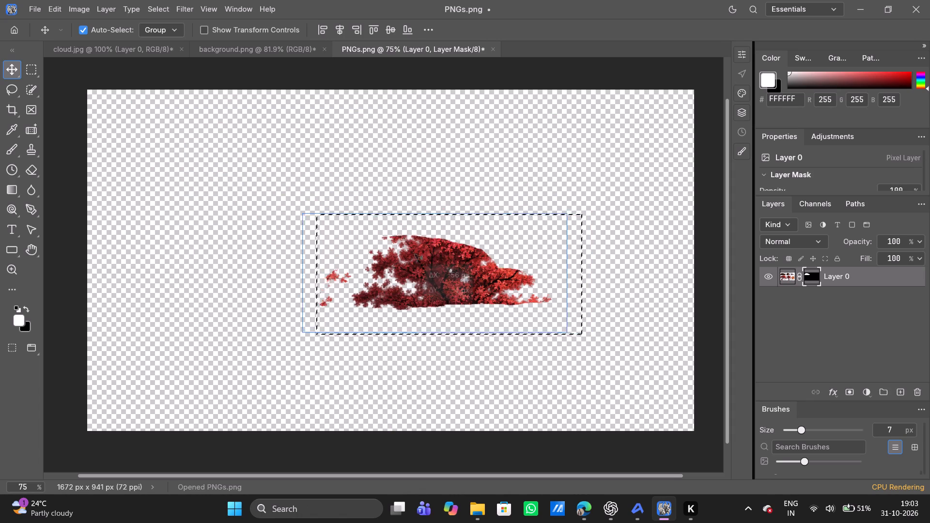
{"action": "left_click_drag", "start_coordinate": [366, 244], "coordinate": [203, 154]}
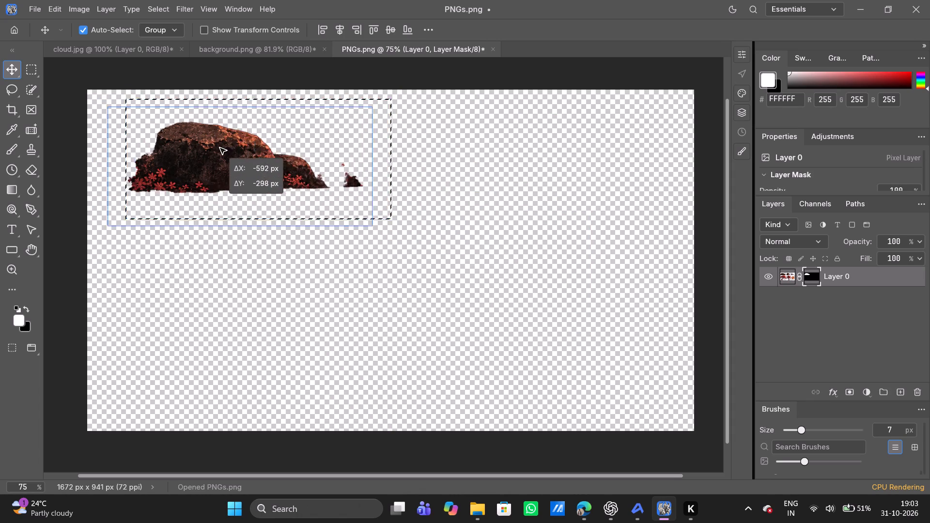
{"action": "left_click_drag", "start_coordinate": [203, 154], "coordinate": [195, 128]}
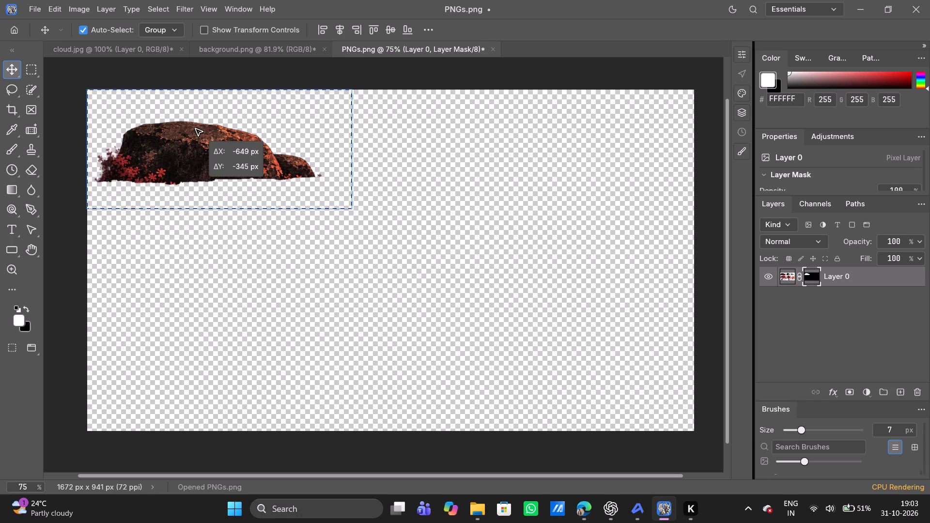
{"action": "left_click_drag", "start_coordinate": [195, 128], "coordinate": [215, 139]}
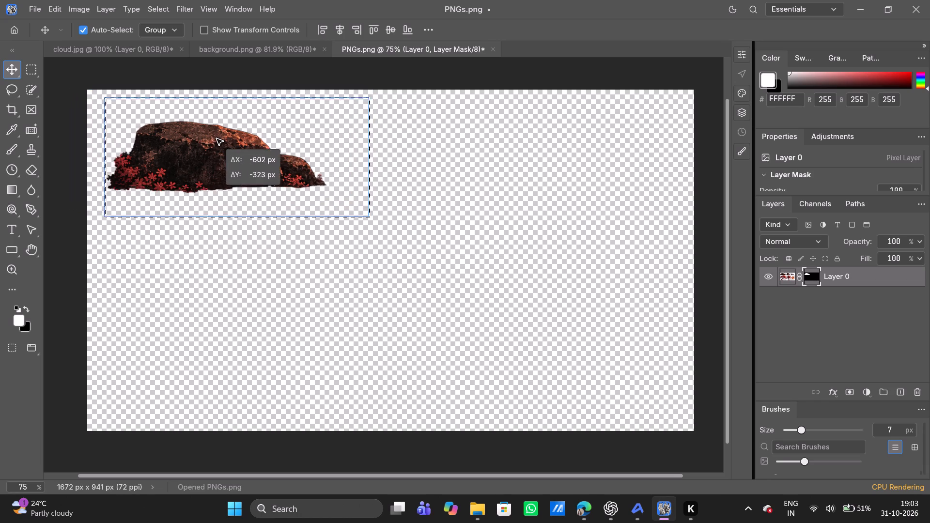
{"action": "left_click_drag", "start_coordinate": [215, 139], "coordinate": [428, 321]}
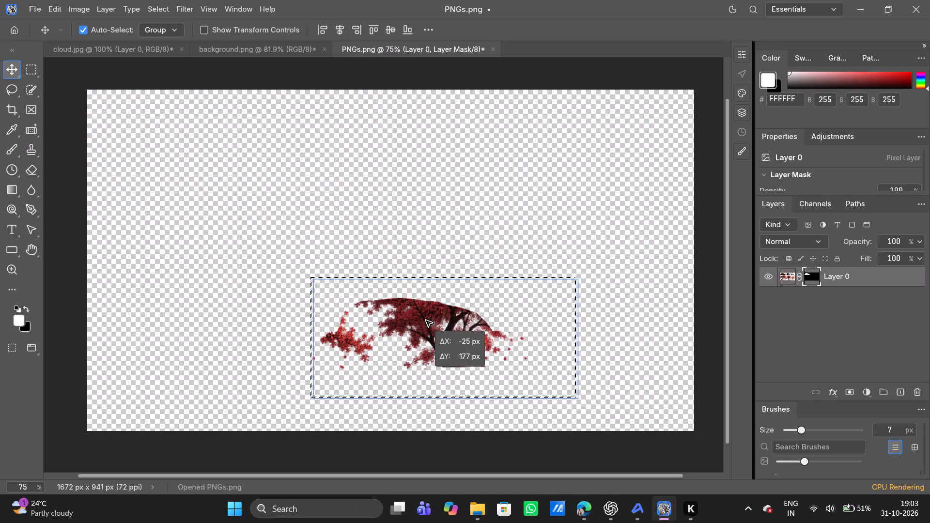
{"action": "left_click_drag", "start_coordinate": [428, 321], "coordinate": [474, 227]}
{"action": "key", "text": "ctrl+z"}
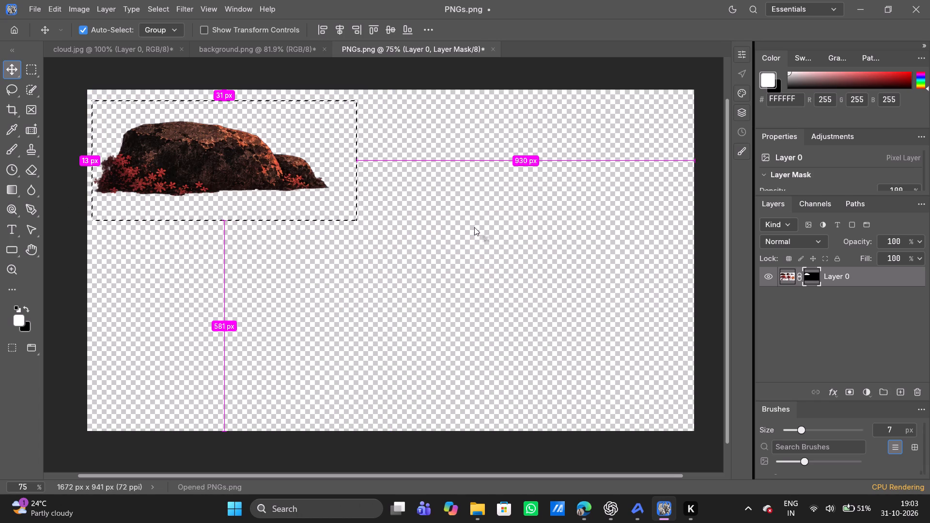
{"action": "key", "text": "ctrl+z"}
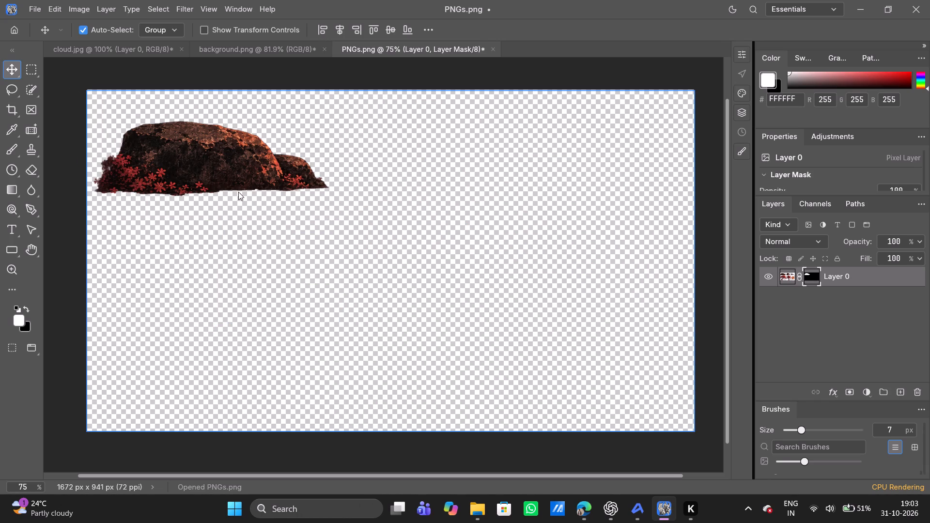
Move the masked wide rock on Layer 0 to the middle of the canvas with the Move Tool.
{"action": "left_click", "coordinate": [34, 92]}
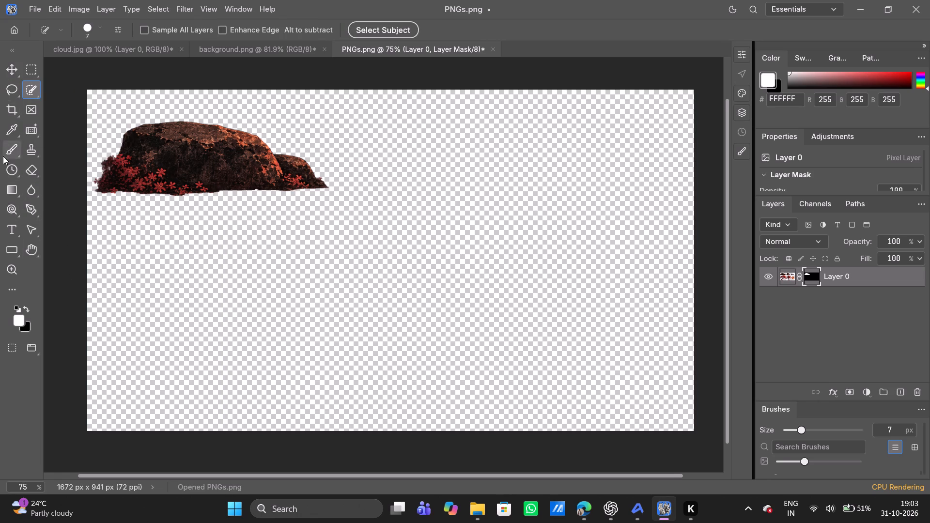
{"action": "left_click", "coordinate": [10, 65]}
{"action": "left_click", "coordinate": [199, 138]}
{"action": "left_click_drag", "start_coordinate": [199, 138], "coordinate": [375, 226]}
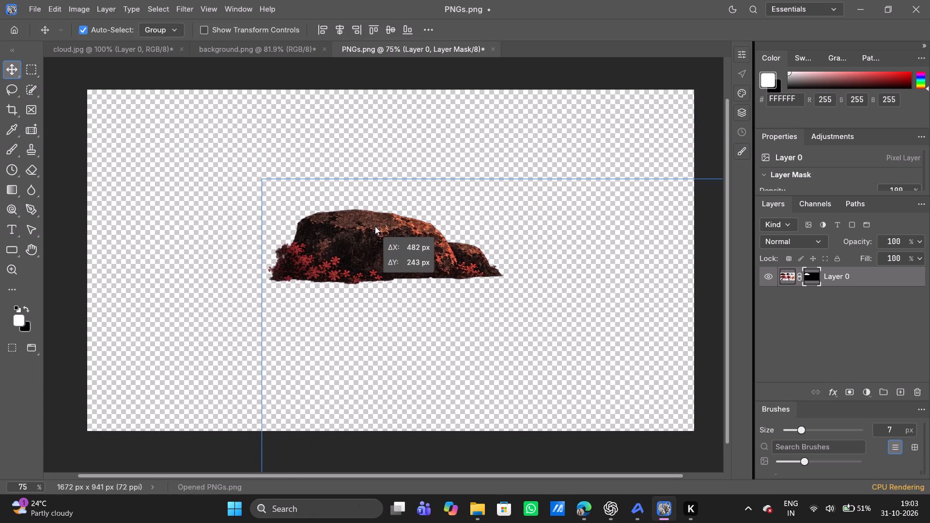
{"action": "left_click_drag", "start_coordinate": [375, 226], "coordinate": [380, 230]}
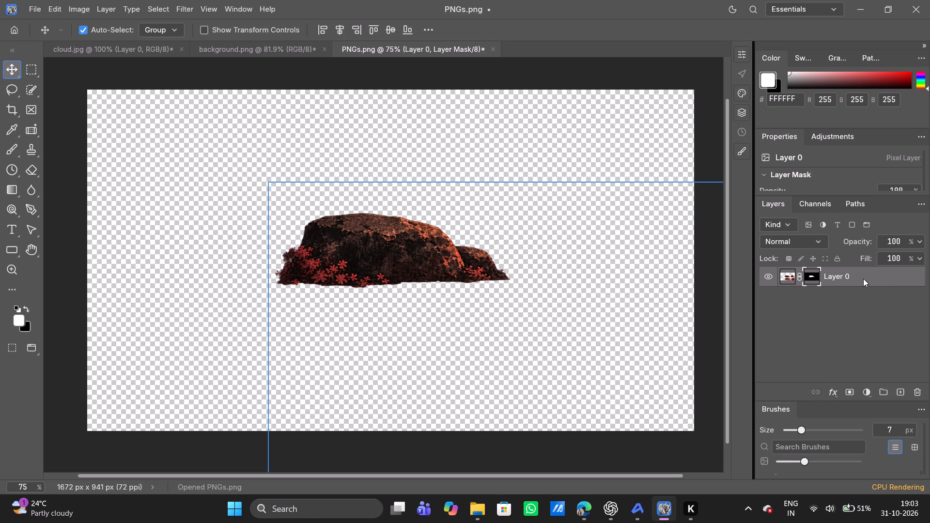
{"action": "left_click", "coordinate": [852, 389]}
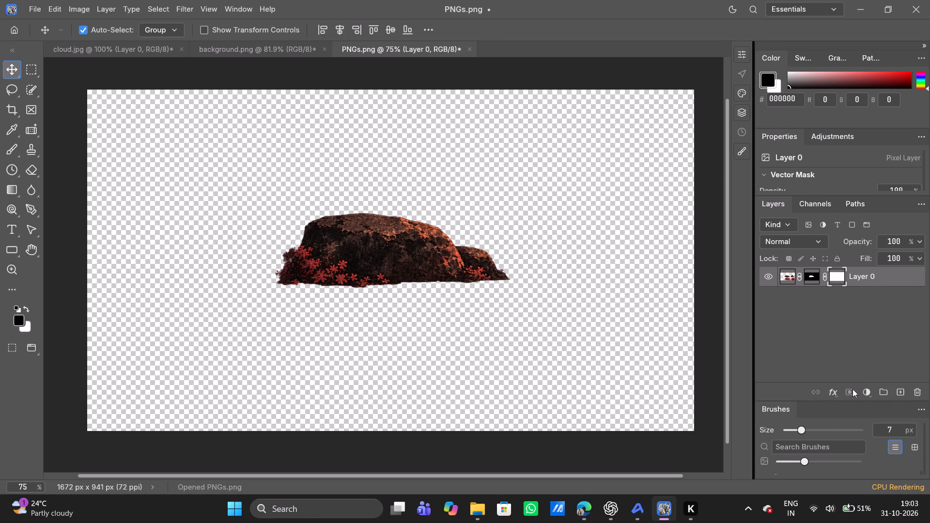
{"action": "key", "text": "ctrl+z"}
Quick-export Layer 0 as a PNG named FirstStone in the FirstFrame folder.
{"action": "right_click", "coordinate": [841, 275]}
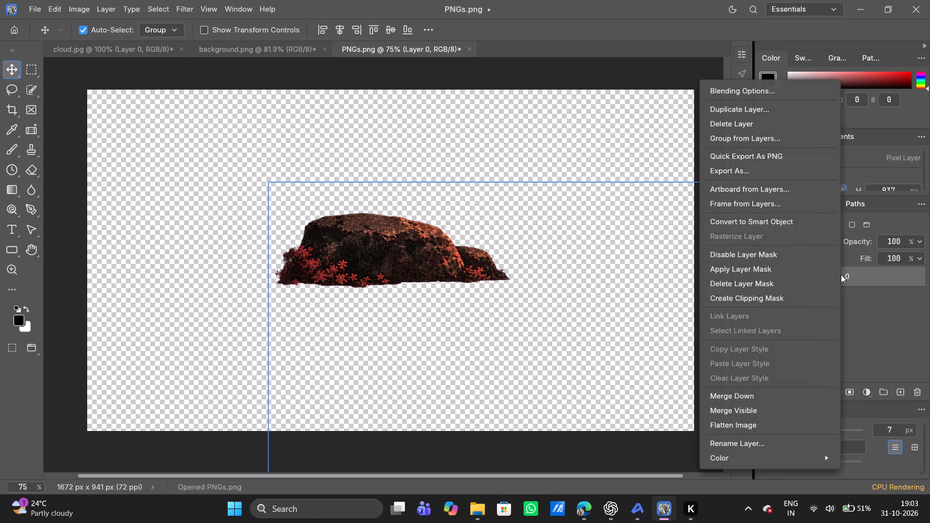
{"action": "left_click", "coordinate": [760, 154]}
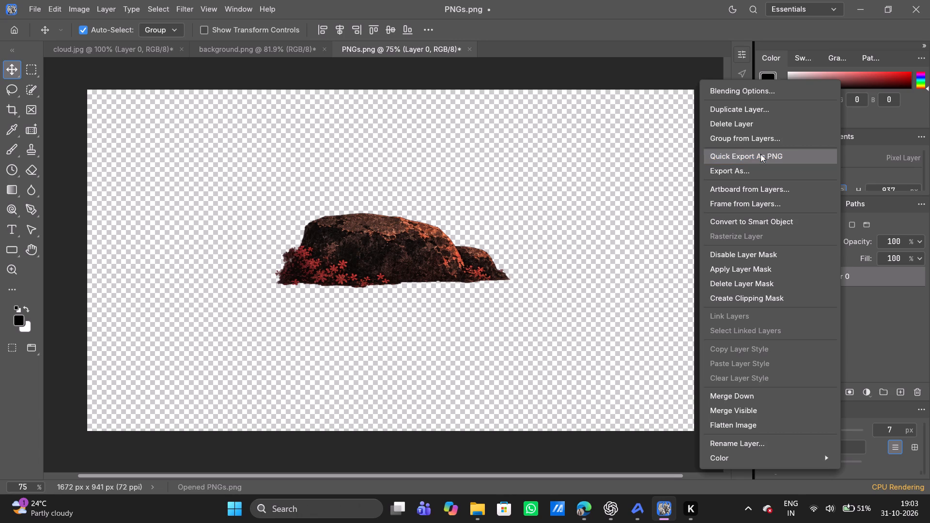
{"action": "key", "text": "BackSpace"}
{"action": "type", "text": "FirstStone"}
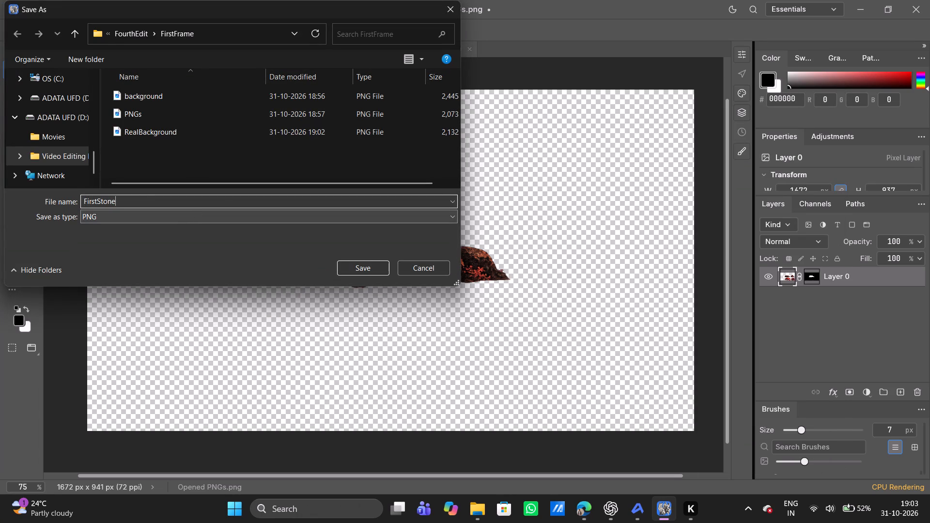
{"action": "key", "text": "Return"}
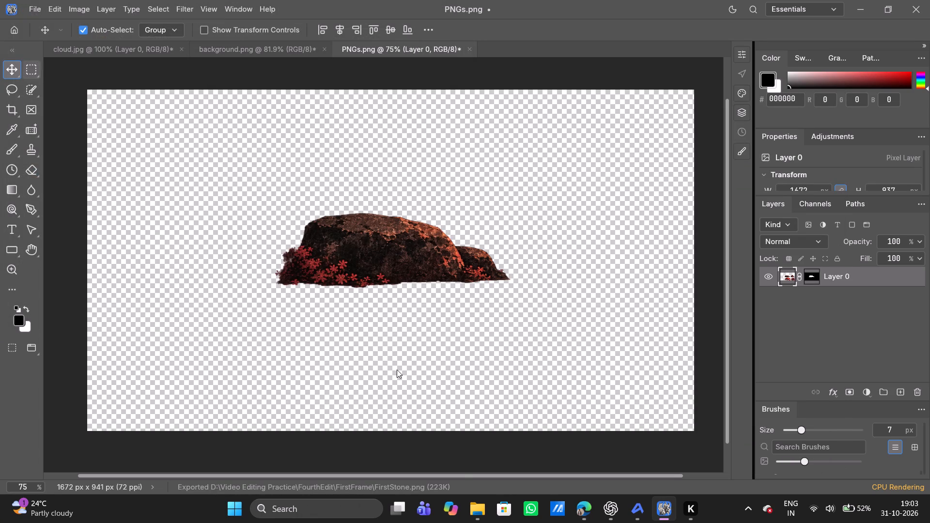
Undo the wide rock's move and its layer mask to bring back all the elements on Layer 0.
{"action": "left_click", "coordinate": [411, 264]}
{"action": "key", "text": "ctrl+z"}
{"action": "key", "text": "ctrl+z"}
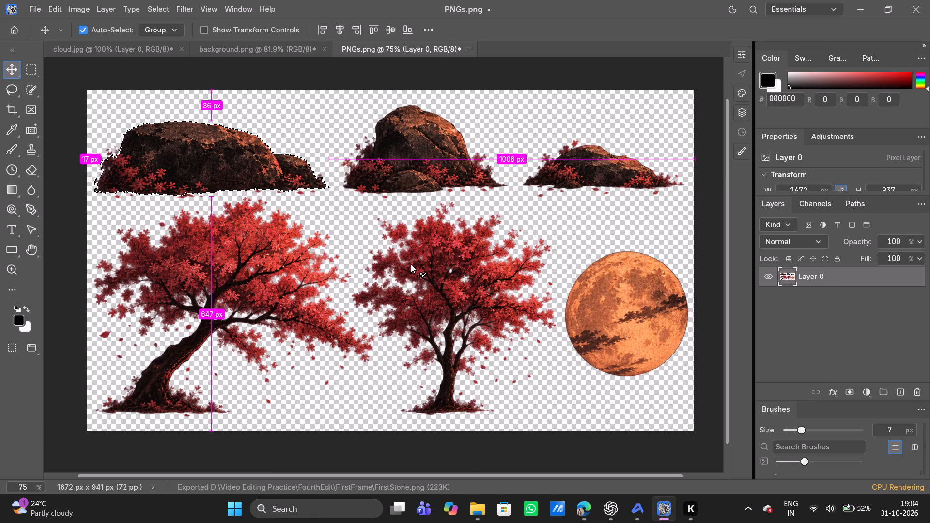
Select the tall rock between the wide rock and the small low rock with the Object Selection Tool.
{"action": "right_click", "coordinate": [30, 93]}
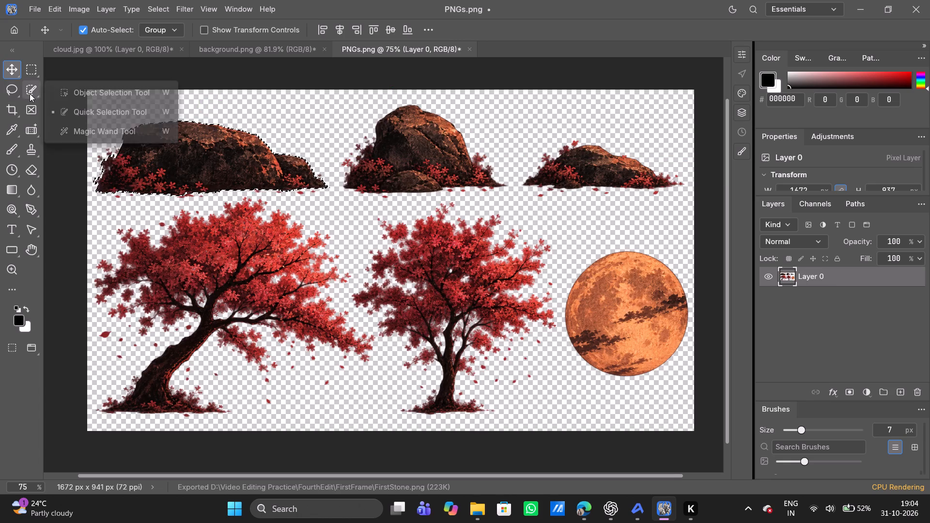
{"action": "left_click", "coordinate": [108, 92]}
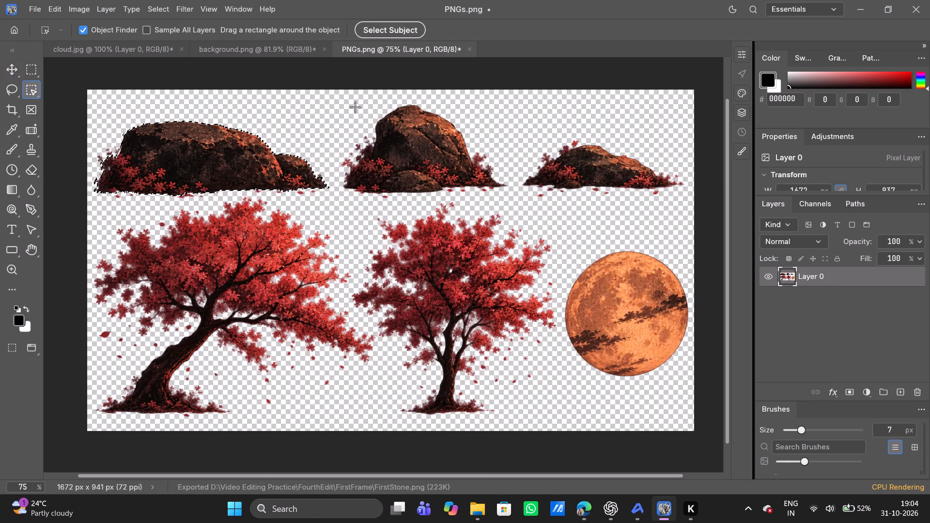
{"action": "left_click_drag", "start_coordinate": [332, 100], "coordinate": [519, 203]}
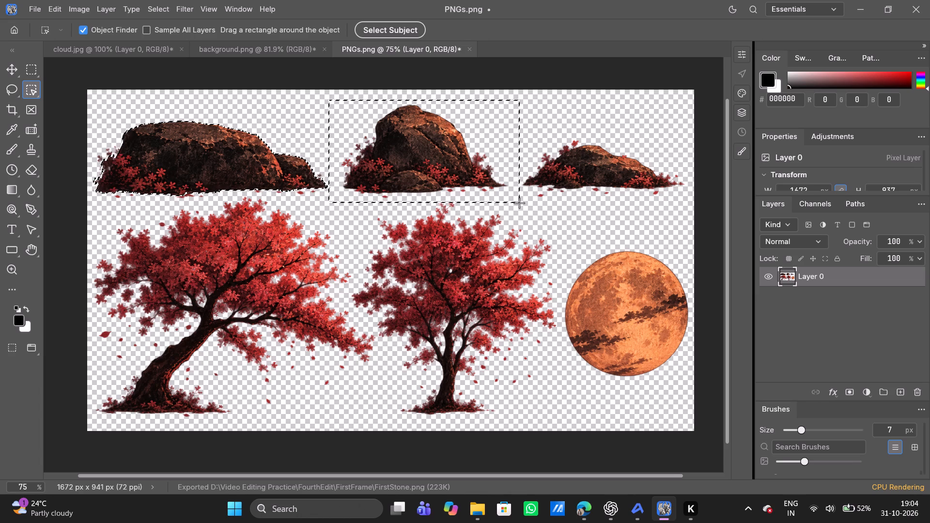
{"action": "left_click_drag", "start_coordinate": [519, 203], "coordinate": [518, 200]}
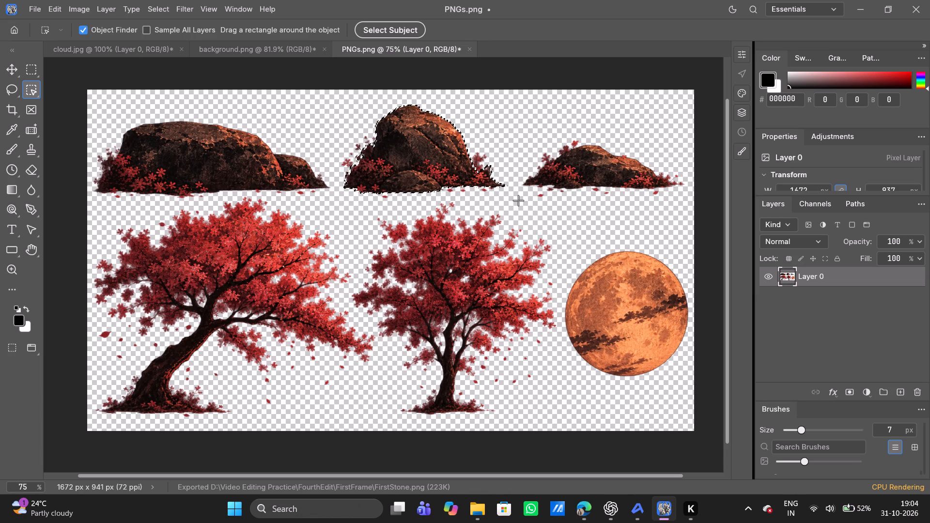
Open the tall rock's selection in Select and Mask and brush in the missing flower sprig on the rock's right side.
{"action": "scroll", "coordinate": [466, 184], "scroll_direction": "up", "scroll_amount": 1, "text": "alt"}
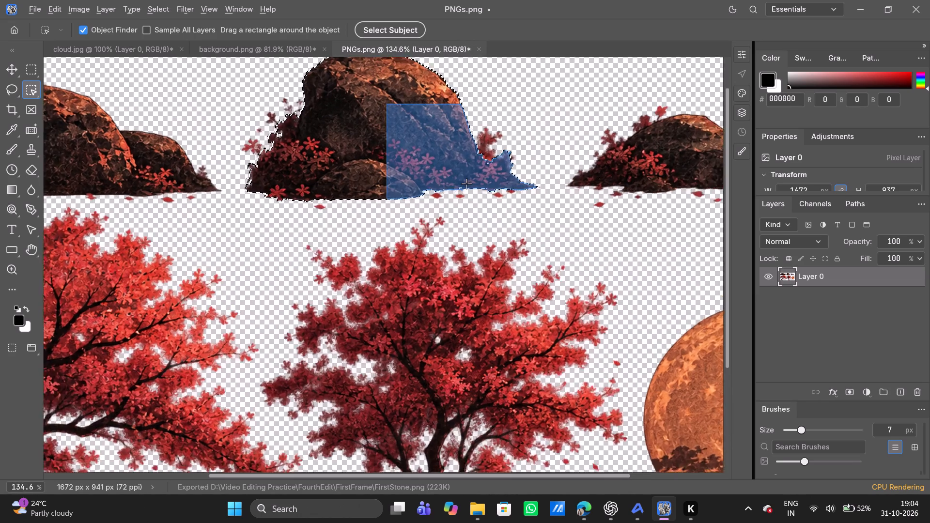
{"action": "scroll", "coordinate": [466, 184], "scroll_direction": "up", "scroll_amount": 1, "text": "alt"}
{"action": "scroll", "coordinate": [466, 184], "scroll_direction": "up", "scroll_amount": 1}
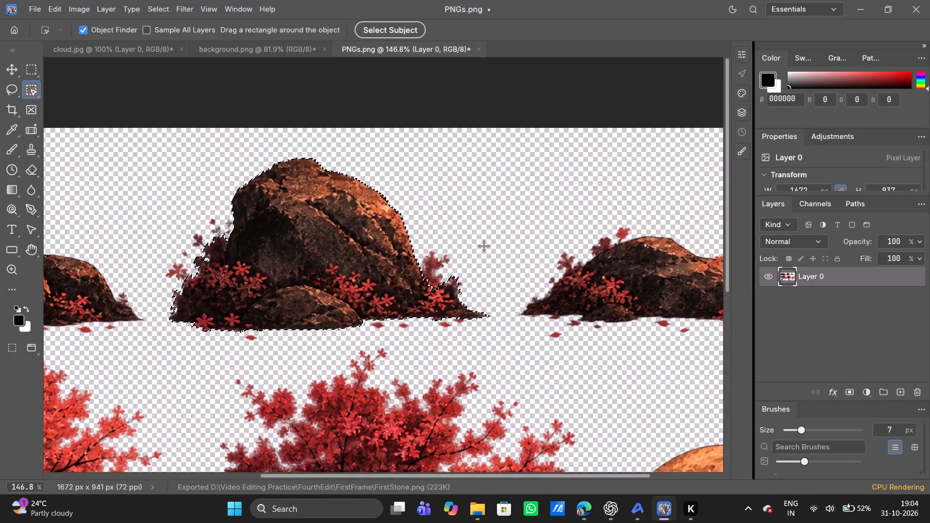
{"action": "scroll", "coordinate": [484, 246], "scroll_direction": "up", "scroll_amount": 1, "text": "alt"}
{"action": "right_click", "coordinate": [222, 236]}
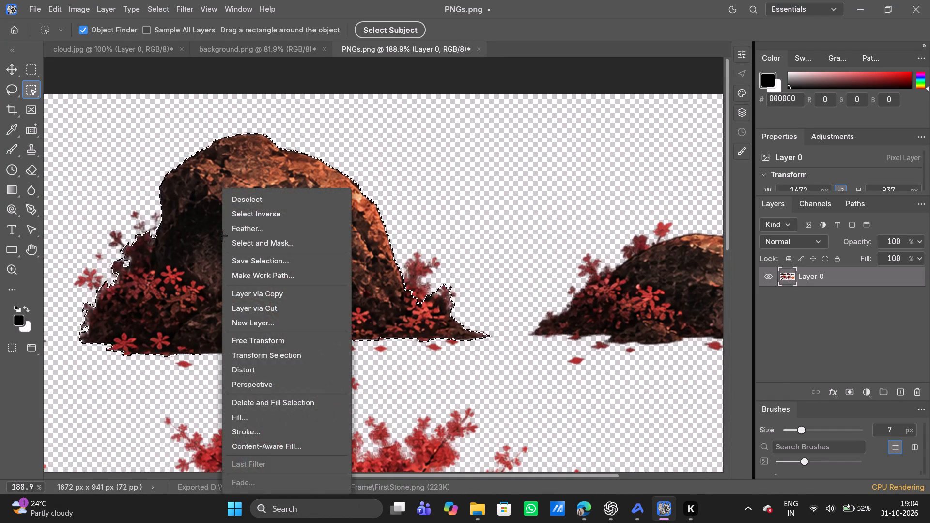
{"action": "left_click", "coordinate": [268, 240]}
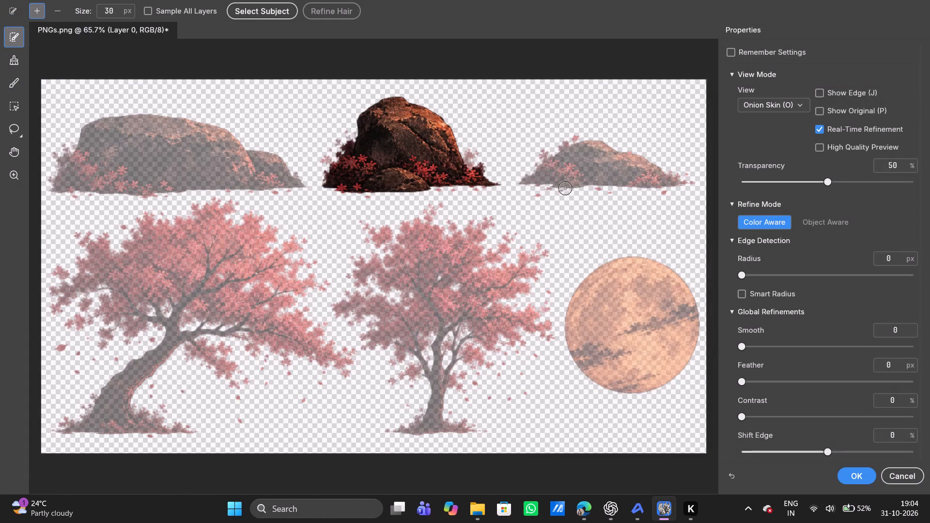
{"action": "scroll", "coordinate": [568, 187], "scroll_direction": "left", "scroll_amount": 1}
{"action": "scroll", "coordinate": [493, 154], "scroll_direction": "up", "scroll_amount": 3, "text": "alt"}
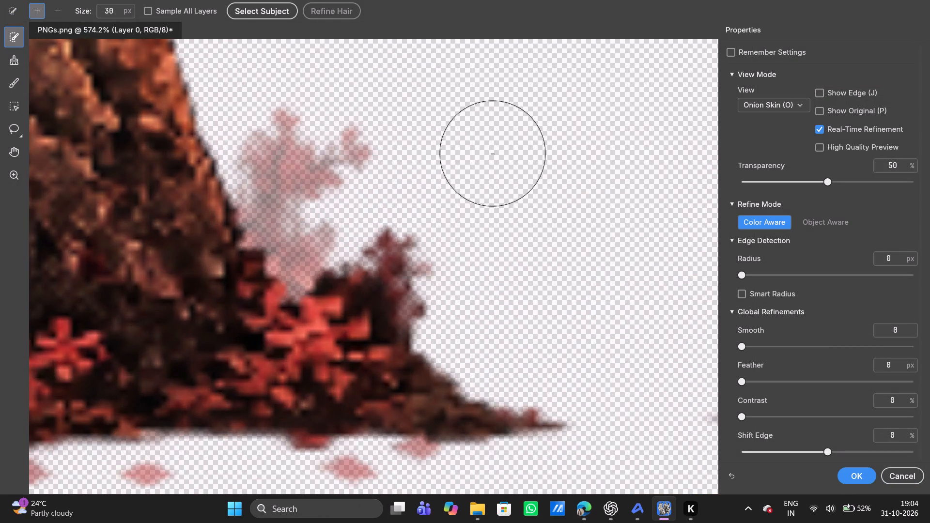
{"action": "scroll", "coordinate": [493, 154], "scroll_direction": "down", "scroll_amount": 1, "text": "alt"}
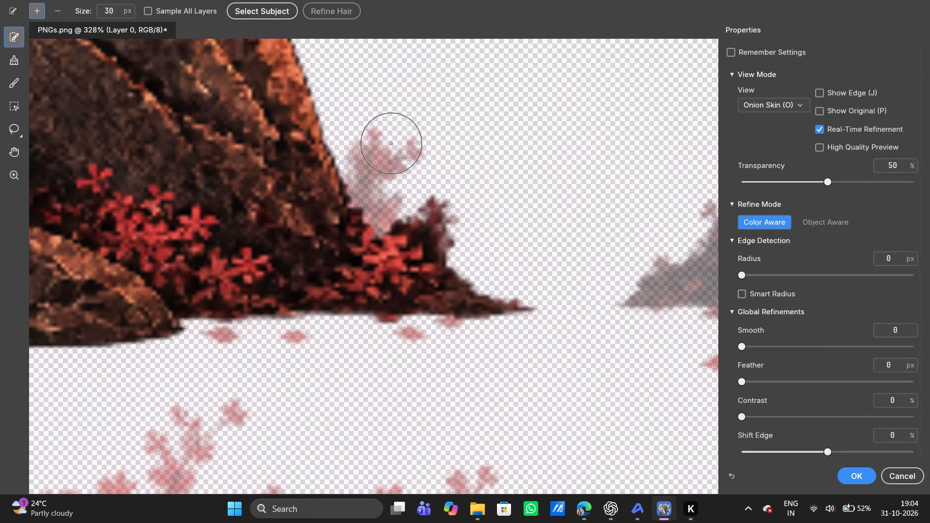
{"action": "left_click_drag", "start_coordinate": [393, 138], "coordinate": [381, 168]}
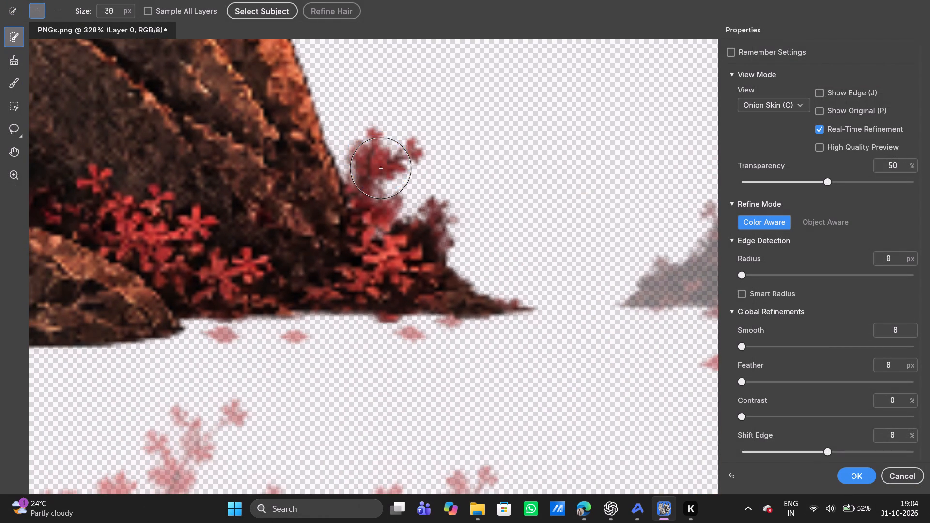
Brush the faded flowers along the tall rock's left side into the selection.
{"action": "scroll", "coordinate": [471, 156], "scroll_direction": "right", "scroll_amount": 3}
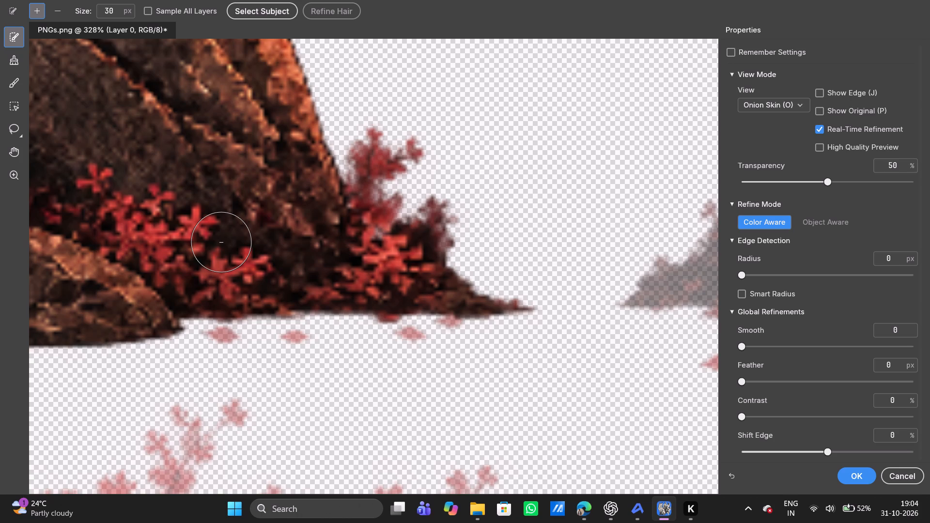
{"action": "scroll", "coordinate": [221, 242], "scroll_direction": "right", "scroll_amount": 8, "text": "alt"}
{"action": "scroll", "coordinate": [221, 242], "scroll_direction": "down", "scroll_amount": 3, "text": "alt"}
{"action": "scroll", "coordinate": [221, 242], "scroll_direction": "right", "scroll_amount": 1}
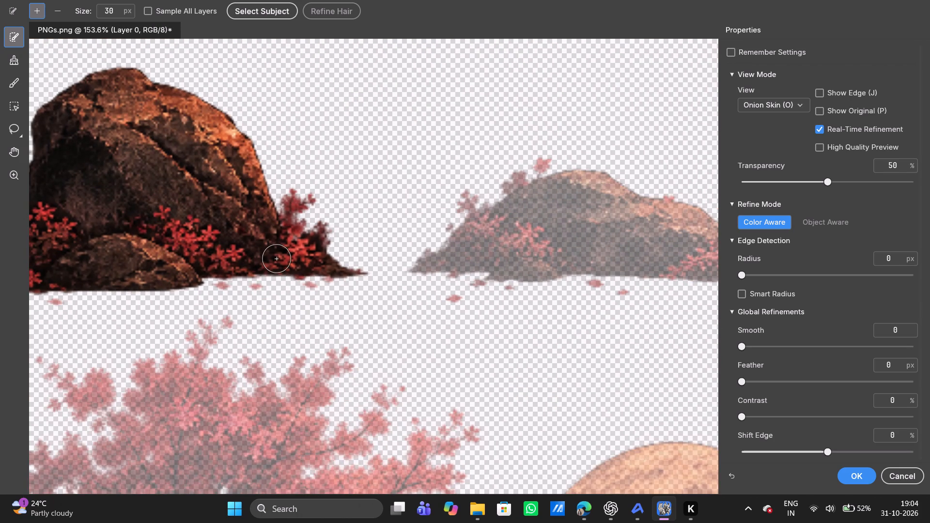
{"action": "scroll", "coordinate": [277, 259], "scroll_direction": "right", "scroll_amount": 3}
{"action": "scroll", "coordinate": [152, 247], "scroll_direction": "right", "scroll_amount": 2}
{"action": "scroll", "coordinate": [134, 185], "scroll_direction": "down", "scroll_amount": 1, "text": "alt"}
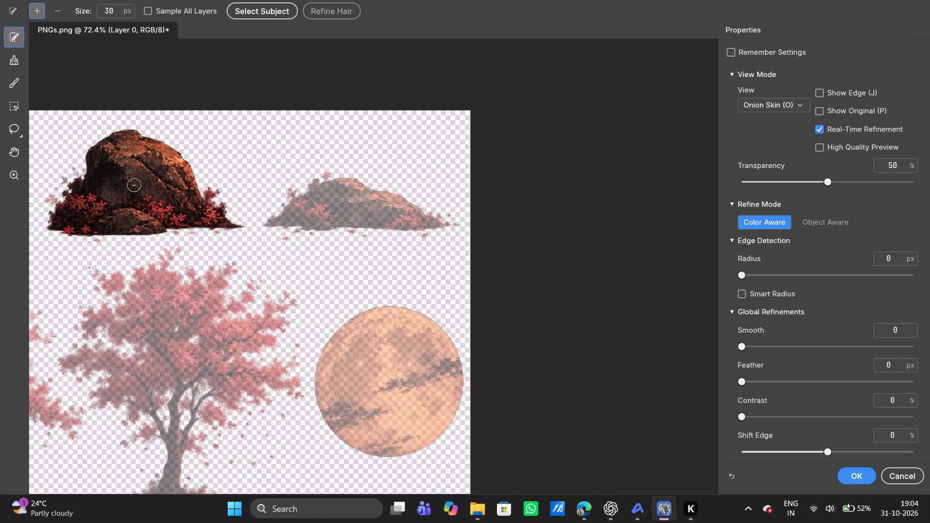
{"action": "scroll", "coordinate": [134, 185], "scroll_direction": "down", "scroll_amount": 1, "text": "alt"}
{"action": "scroll", "coordinate": [51, 200], "scroll_direction": "up", "scroll_amount": 1, "text": "alt"}
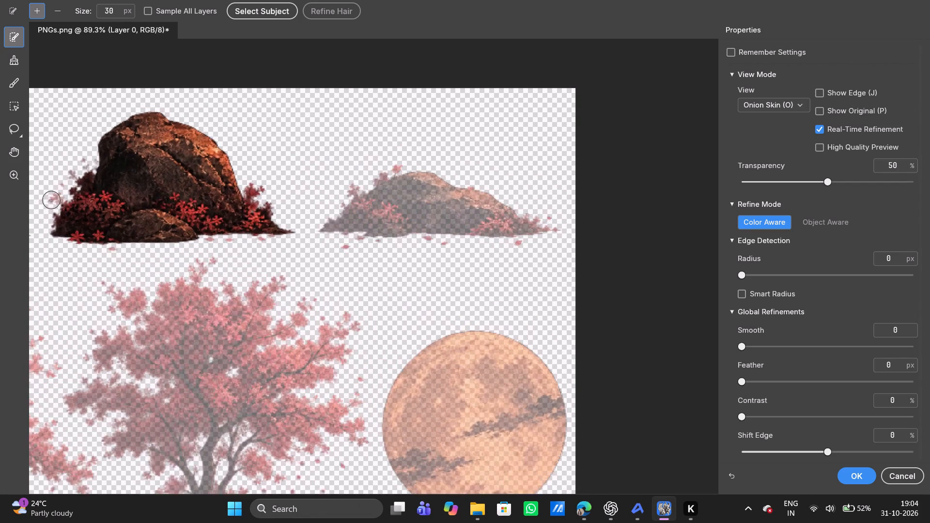
{"action": "scroll", "coordinate": [51, 200], "scroll_direction": "up", "scroll_amount": 2, "text": "alt"}
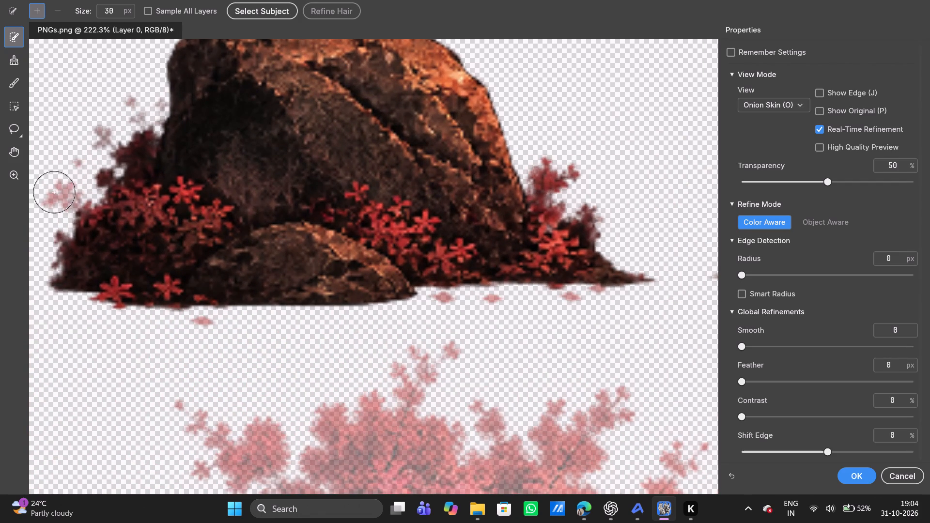
{"action": "left_click", "coordinate": [56, 194]}
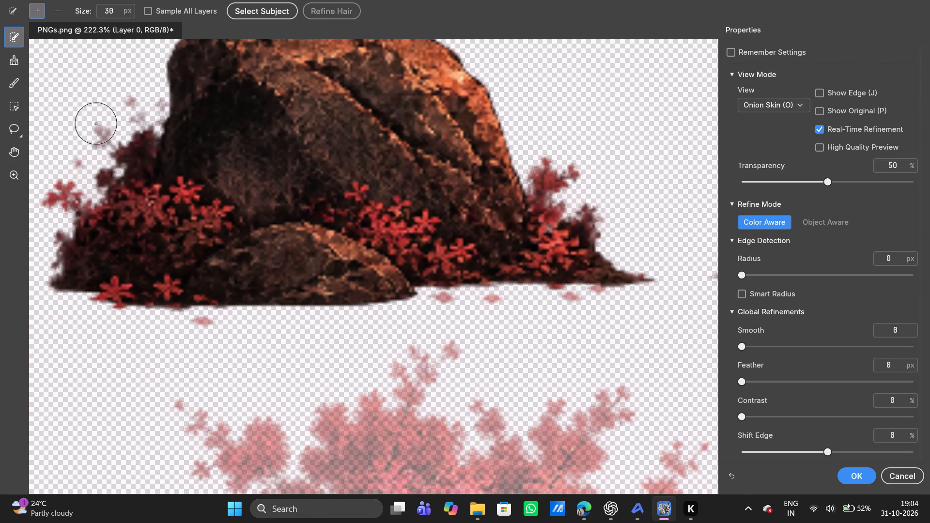
{"action": "left_click", "coordinate": [130, 105]}
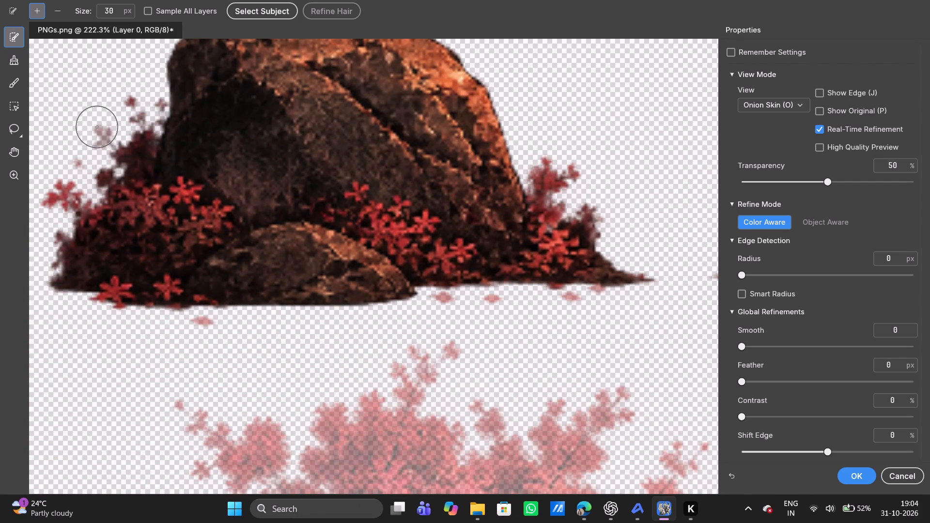
{"action": "left_click", "coordinate": [97, 127]}
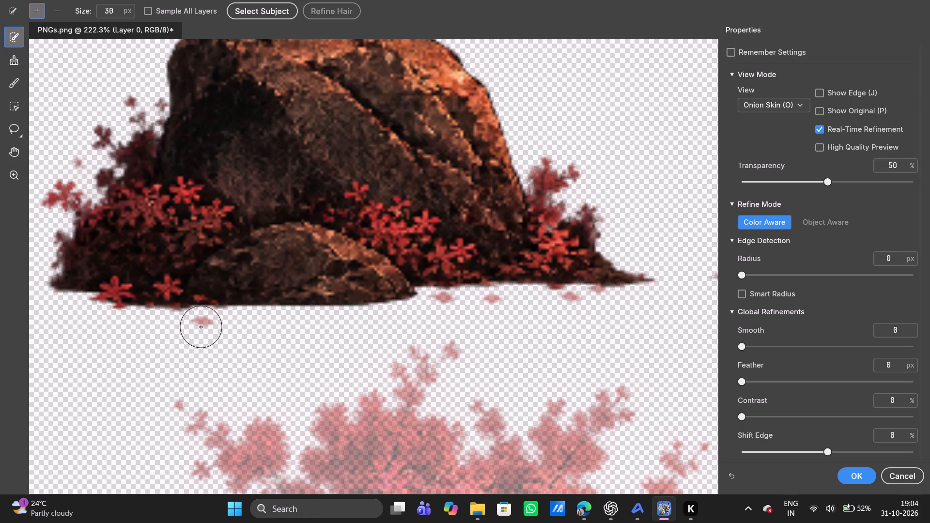
Brush the loose petals beneath the tall rock into the selection, undoing the stroke that also catches the tree.
{"action": "left_click", "coordinate": [201, 326]}
{"action": "left_click_drag", "start_coordinate": [448, 307], "coordinate": [580, 314]}
{"action": "key", "text": "ctrl+z"}
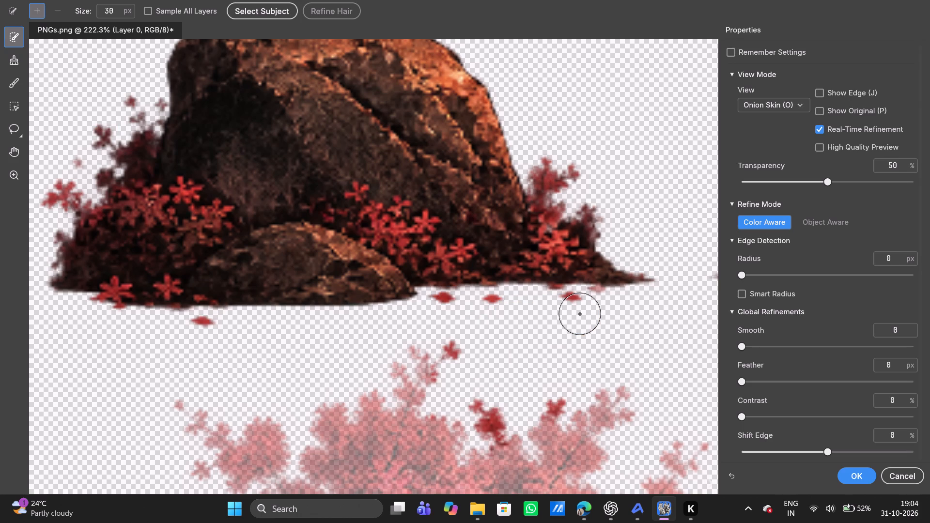
{"action": "left_click", "coordinate": [441, 305]}
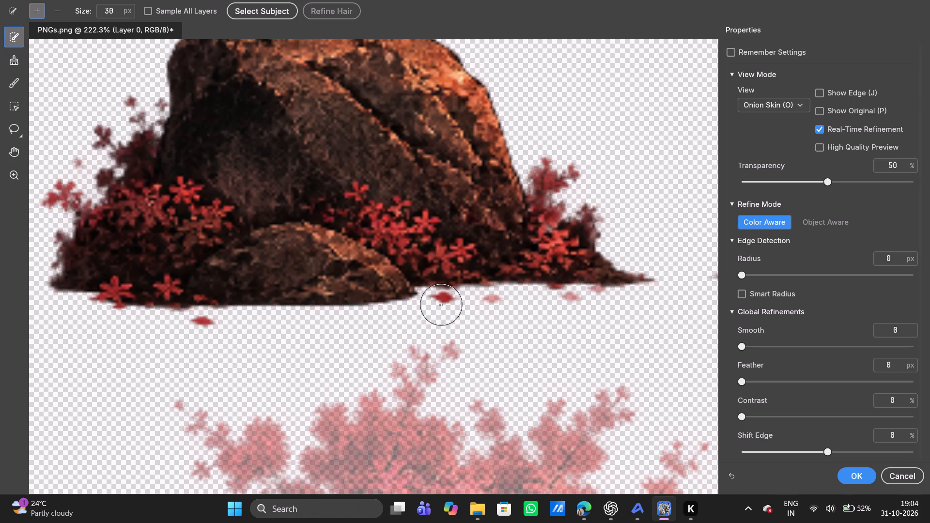
{"action": "left_click", "coordinate": [515, 297]}
{"action": "left_click", "coordinate": [584, 290]}
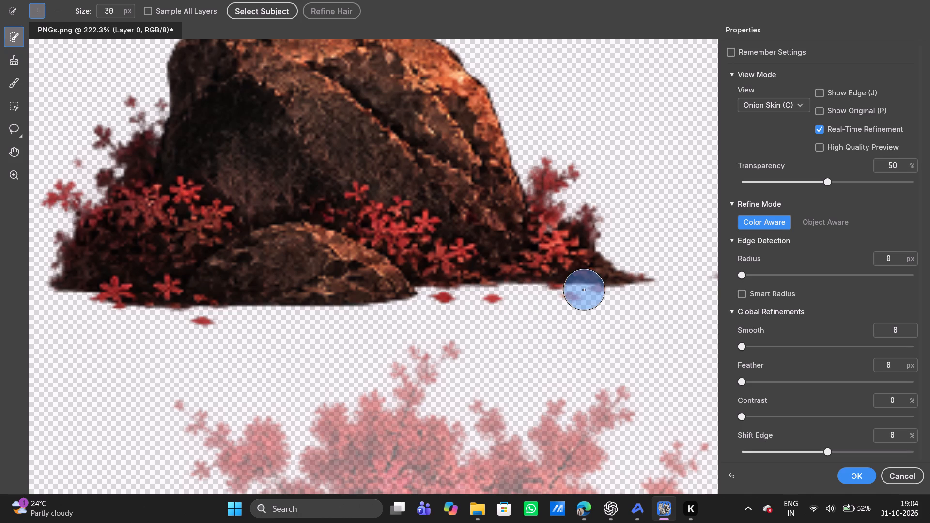
Touch up the selection along the tall rock's left flowers and lower left edge, and apply the refined selection.
{"action": "scroll", "coordinate": [422, 287], "scroll_direction": "up", "scroll_amount": 1}
{"action": "scroll", "coordinate": [422, 287], "scroll_direction": "down", "scroll_amount": 2}
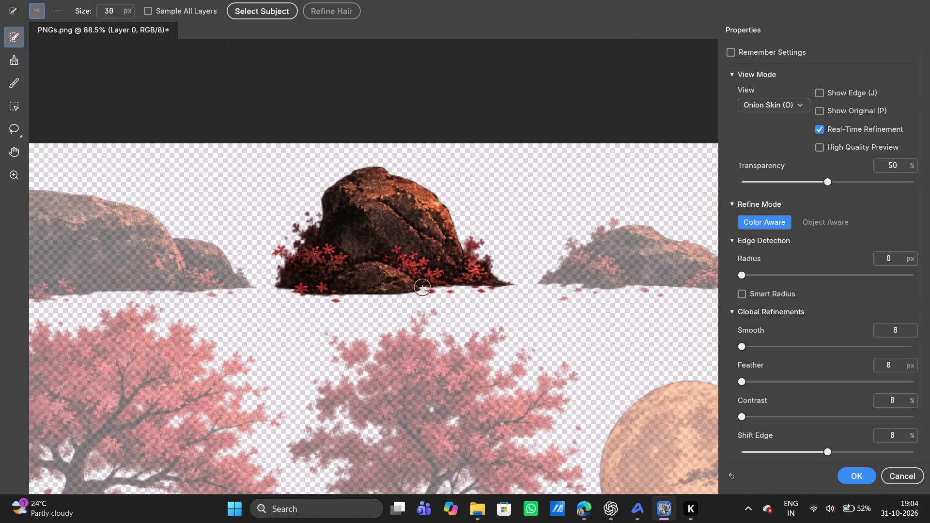
{"action": "scroll", "coordinate": [422, 287], "scroll_direction": "up", "scroll_amount": 1}
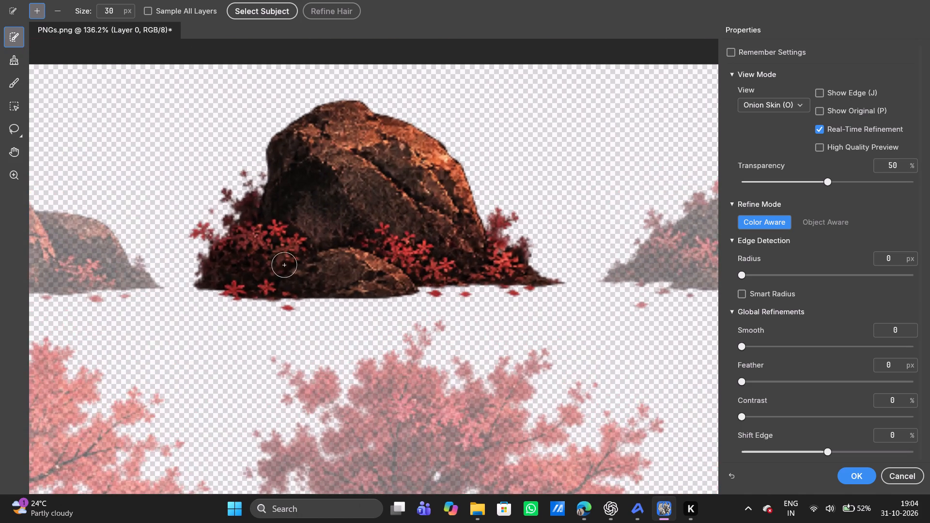
{"action": "left_click", "coordinate": [257, 174]}
{"action": "left_click", "coordinate": [204, 273]}
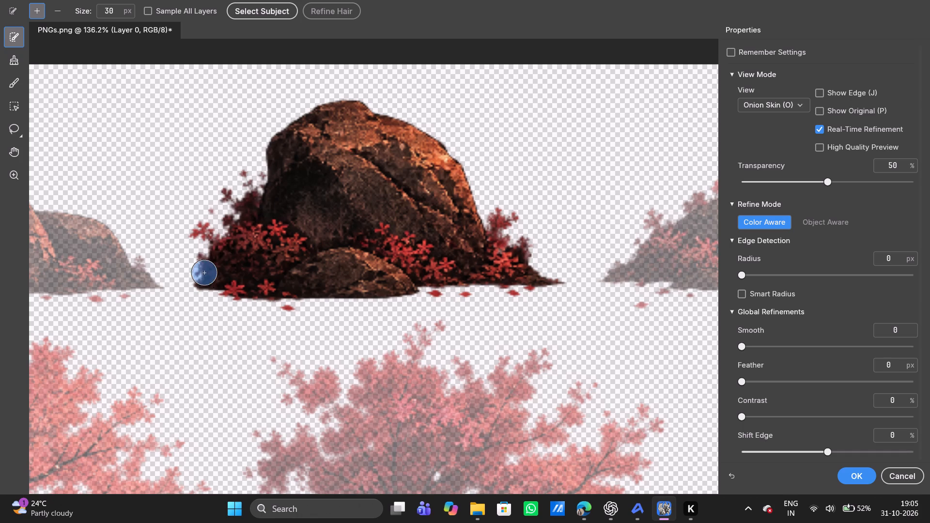
{"action": "left_click", "coordinate": [199, 255]}
{"action": "left_click", "coordinate": [199, 283]}
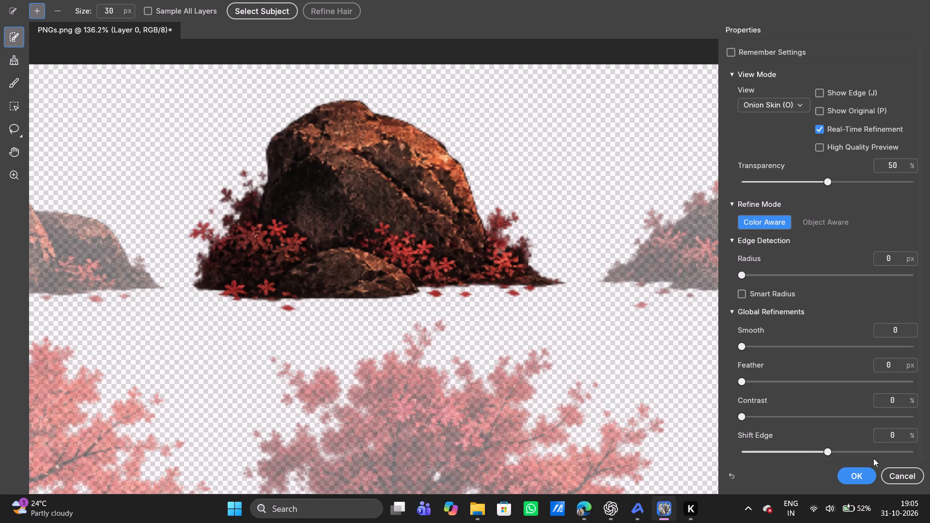
{"action": "left_click", "coordinate": [857, 481]}
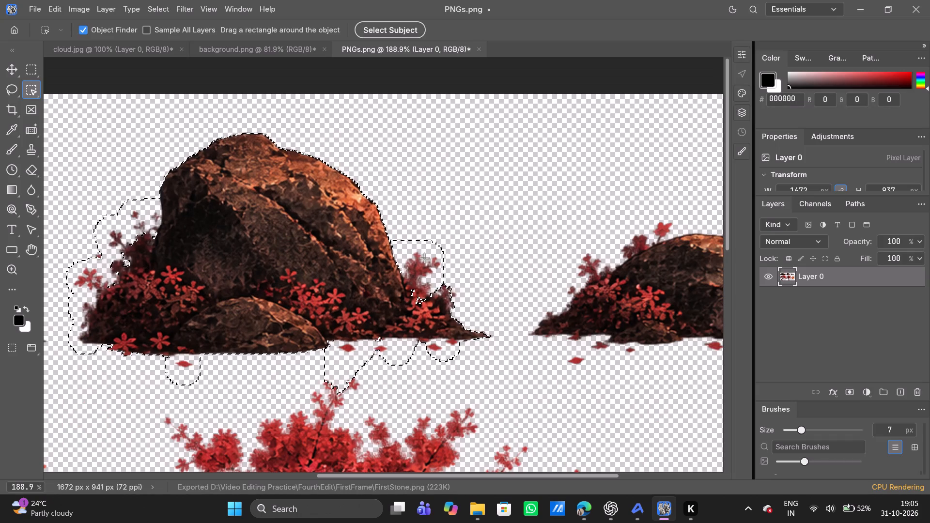
Add a layer mask to Layer 0 from the refined tall rock selection.
{"action": "scroll", "coordinate": [434, 284], "scroll_direction": "down", "scroll_amount": 1}
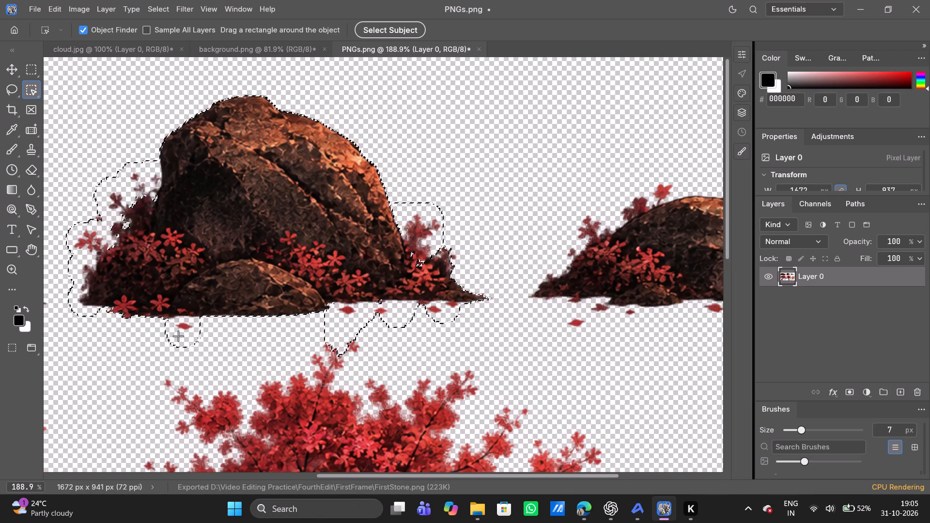
{"action": "scroll", "coordinate": [178, 336], "scroll_direction": "right", "scroll_amount": 2}
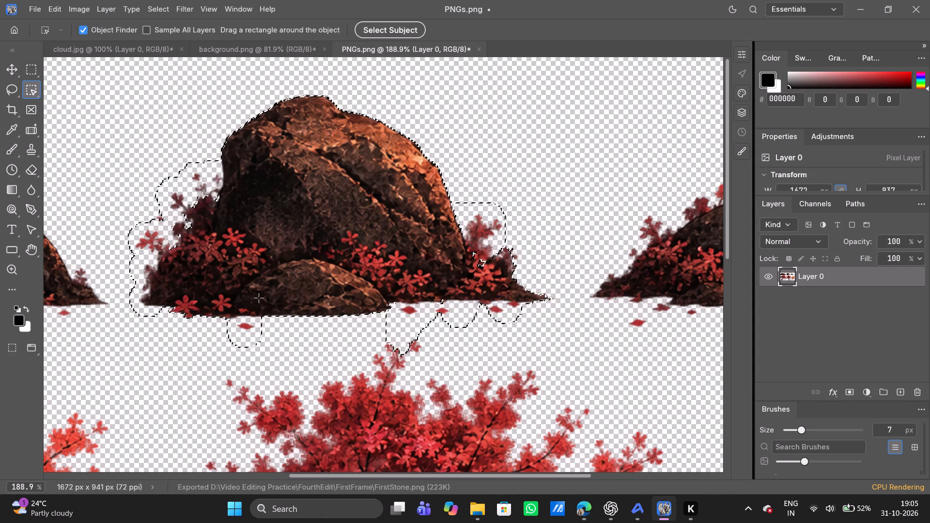
{"action": "left_click", "coordinate": [852, 395]}
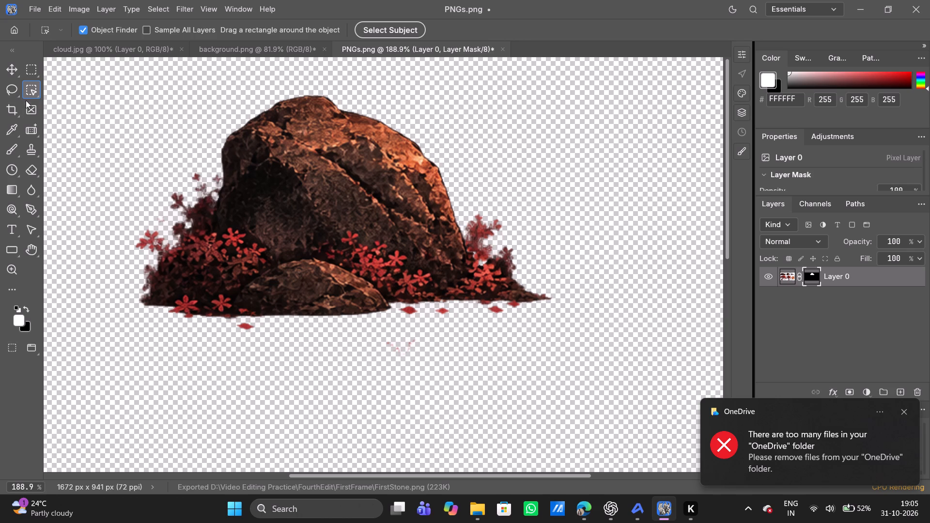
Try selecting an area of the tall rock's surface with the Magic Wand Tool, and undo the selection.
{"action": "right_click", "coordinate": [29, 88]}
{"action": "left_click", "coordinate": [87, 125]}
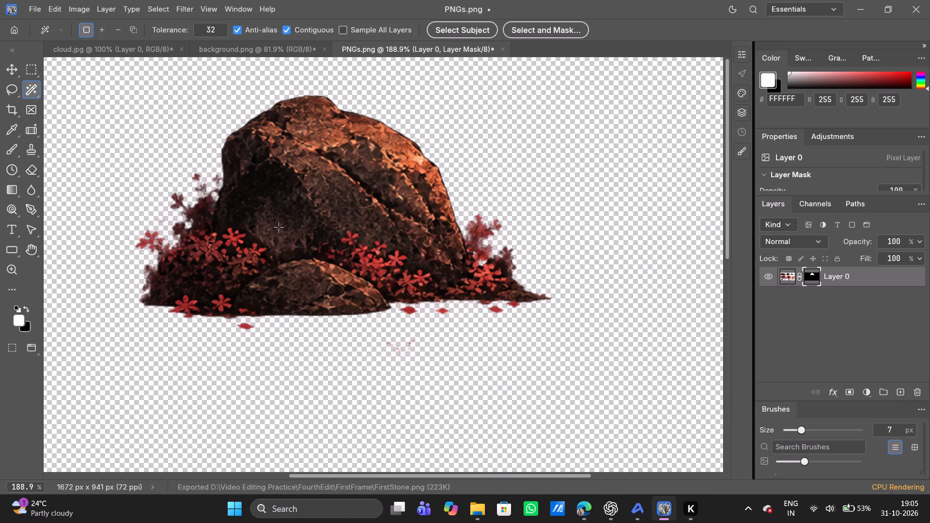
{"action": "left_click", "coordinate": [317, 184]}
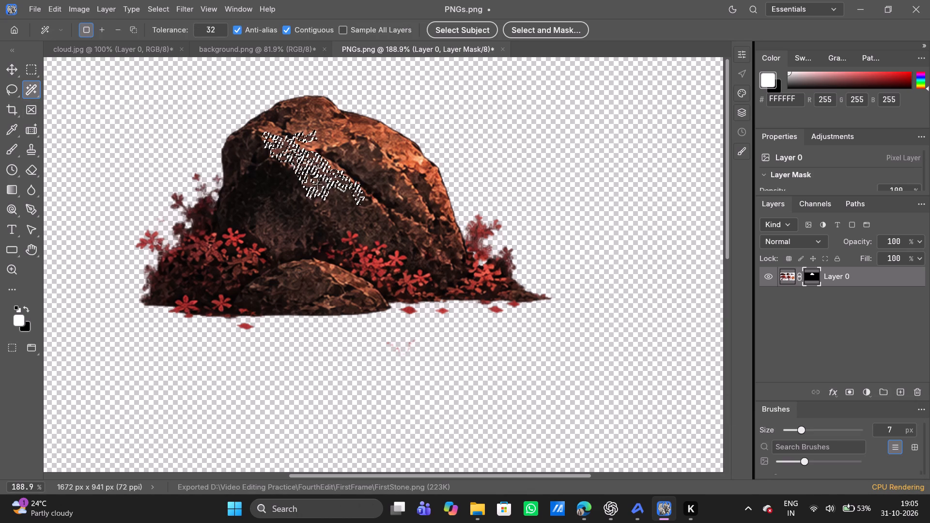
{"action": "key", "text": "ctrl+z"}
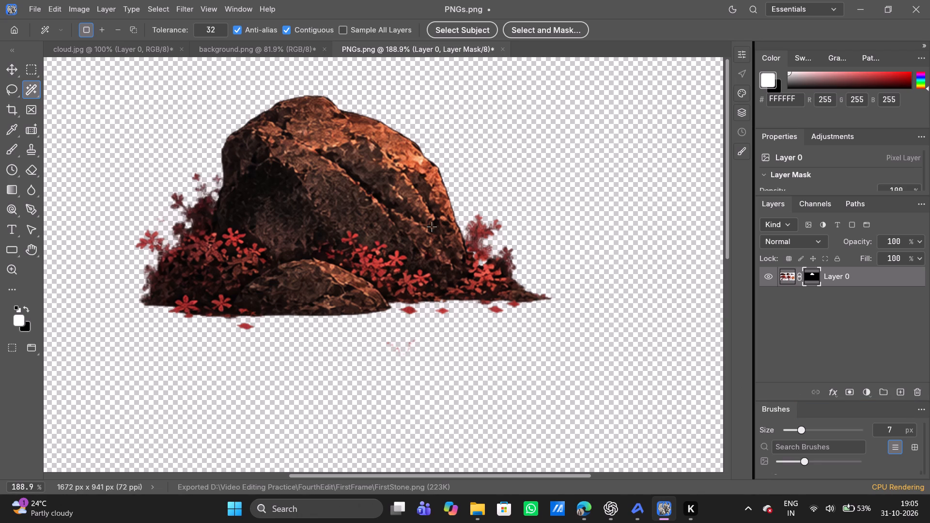
Move the masked tall rock on Layer 0 to the middle of the canvas, about 64 px left and 240 px down.
{"action": "scroll", "coordinate": [432, 227], "scroll_direction": "down", "scroll_amount": 3, "text": "alt"}
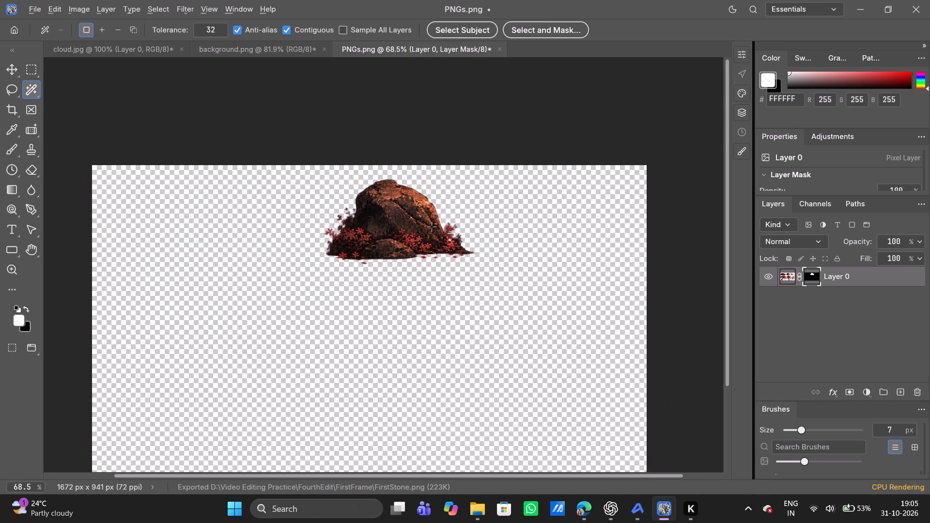
{"action": "scroll", "coordinate": [432, 227], "scroll_direction": "down", "scroll_amount": 1, "text": "alt"}
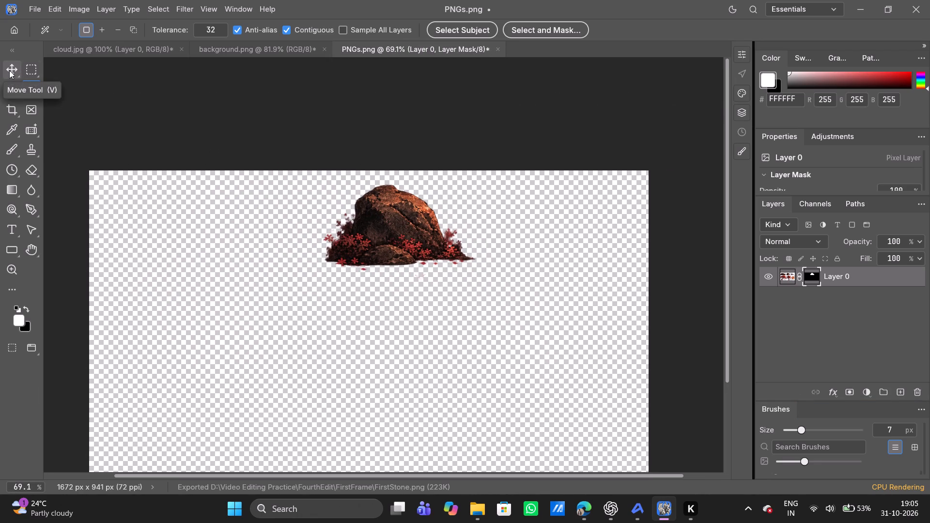
{"action": "key", "text": "v"}
{"action": "scroll", "coordinate": [360, 240], "scroll_direction": "down", "scroll_amount": 1}
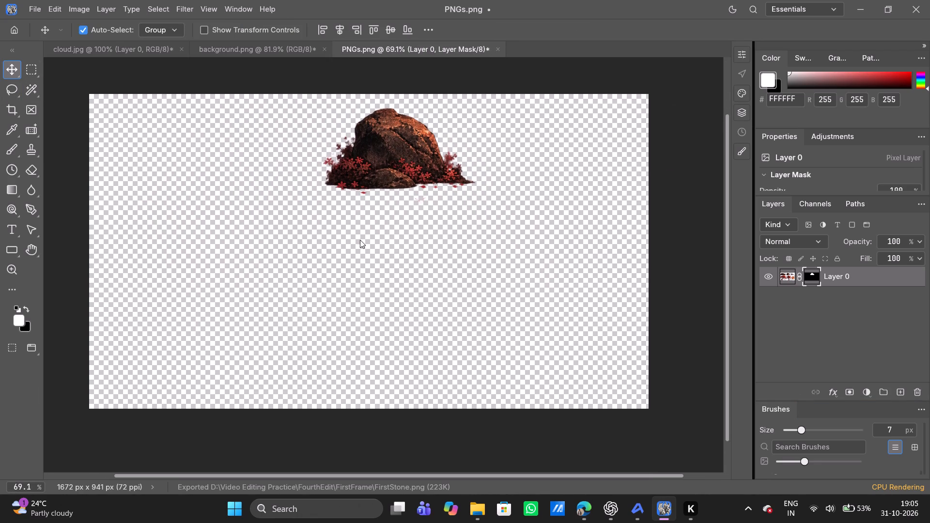
{"action": "left_click_drag", "start_coordinate": [395, 173], "coordinate": [374, 254]}
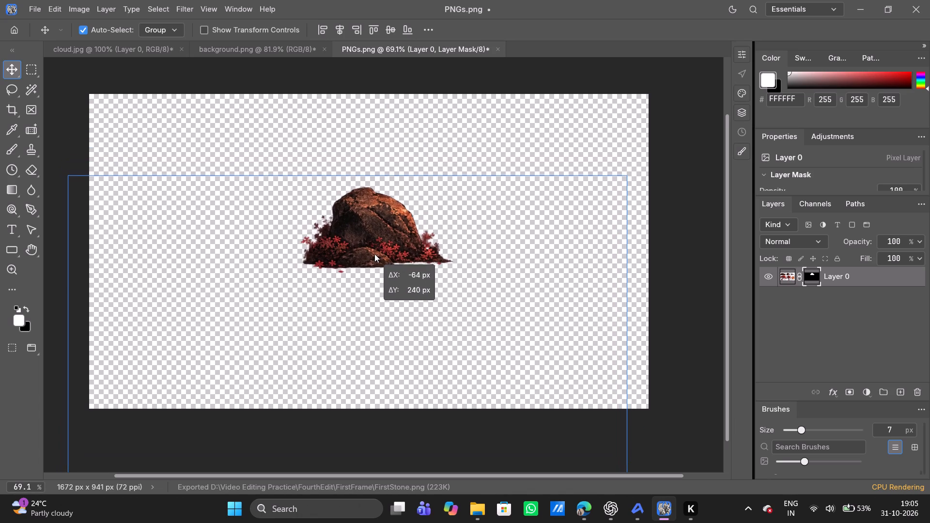
Nudge the masked tall rock slightly left and down on the canvas.
{"action": "left_click_drag", "start_coordinate": [374, 254], "coordinate": [371, 257]}
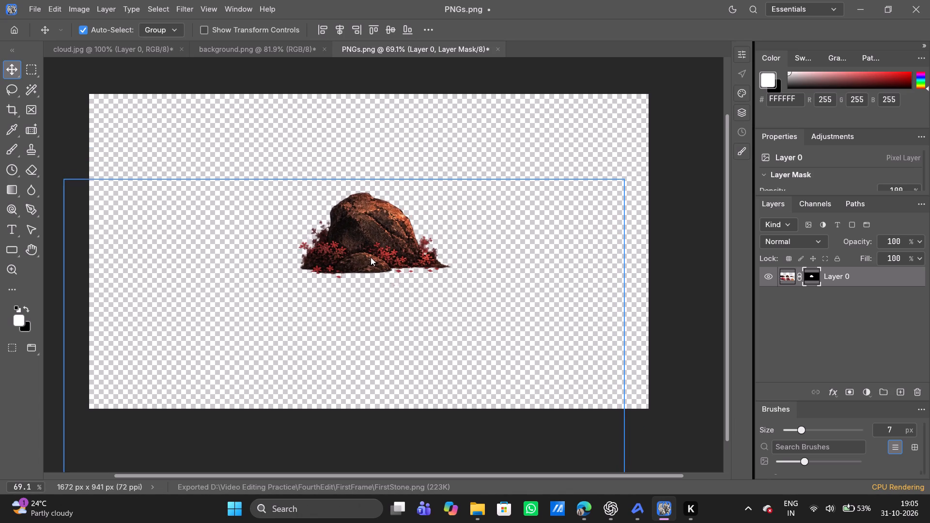
Quick-export Layer 0 with the tall rock as a PNG named SecondStone in the FirstFrame folder.
{"action": "right_click", "coordinate": [857, 278]}
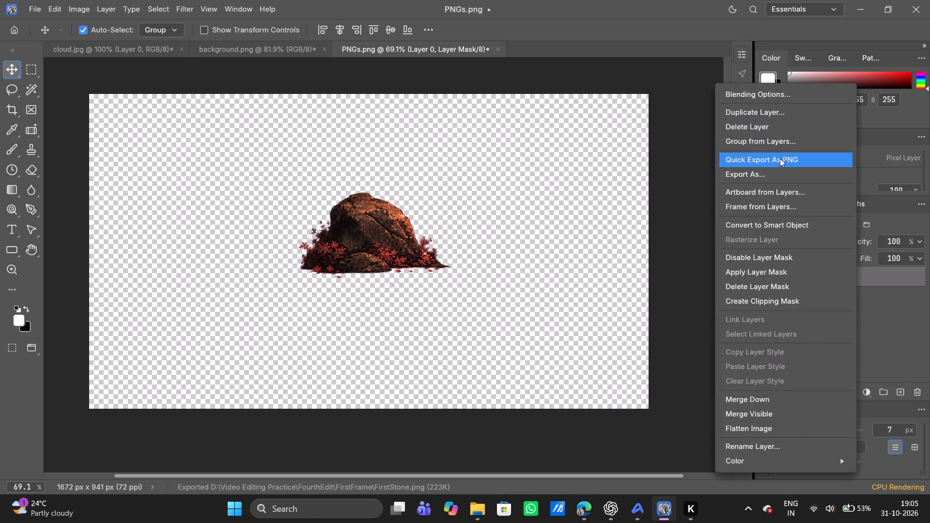
{"action": "left_click", "coordinate": [780, 158]}
{"action": "key", "text": "BackSpace"}
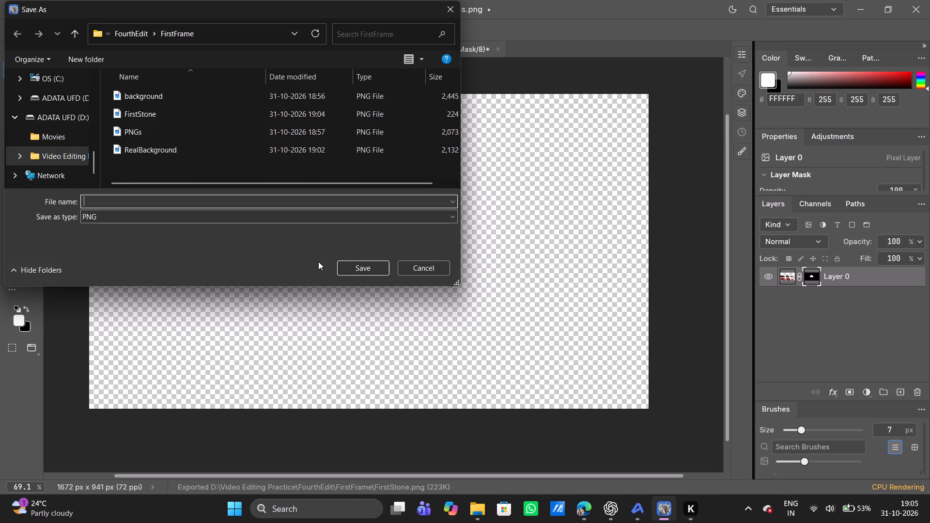
{"action": "type", "text": "SecondStone"}
{"action": "key", "text": "Return"}
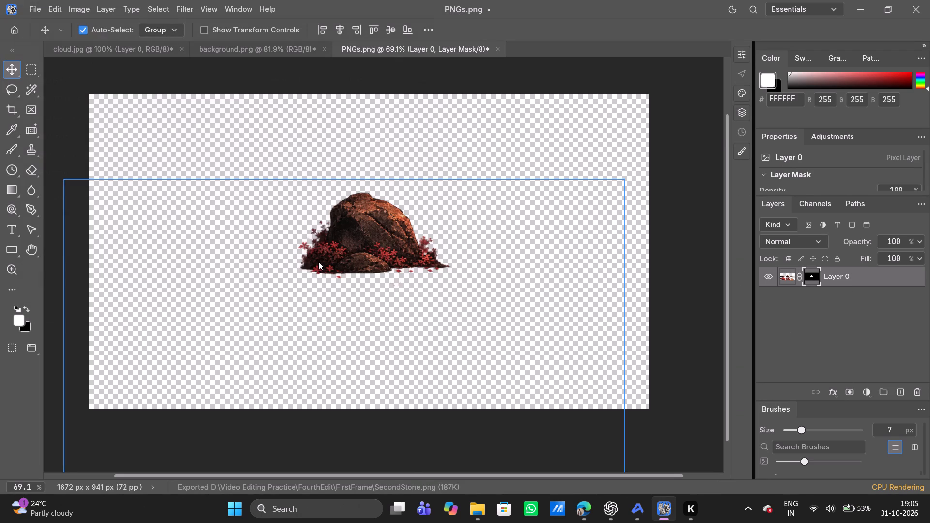
Undo the tall rock's move and layer mask to bring back all elements of the PNGs image.
{"action": "left_click", "coordinate": [342, 258]}
{"action": "key", "text": "ctrl+z"}
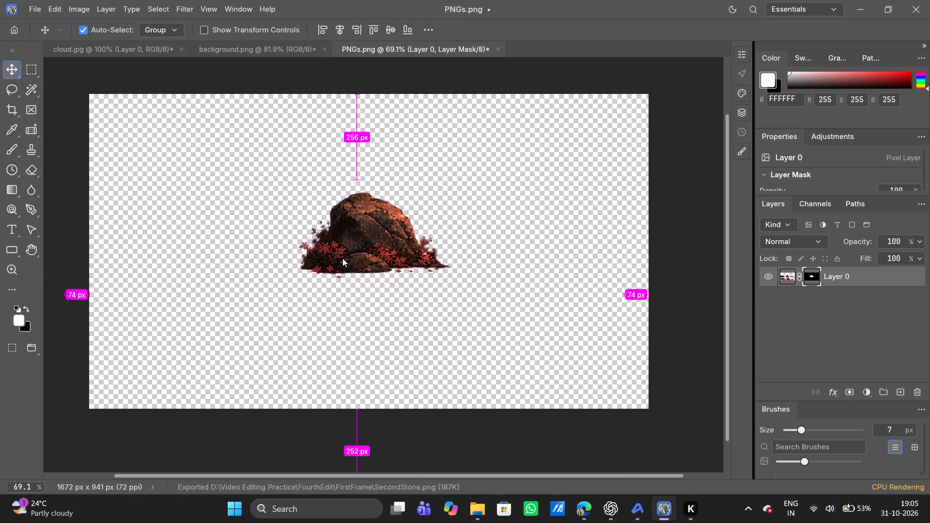
{"action": "key", "text": "ctrl+z"}
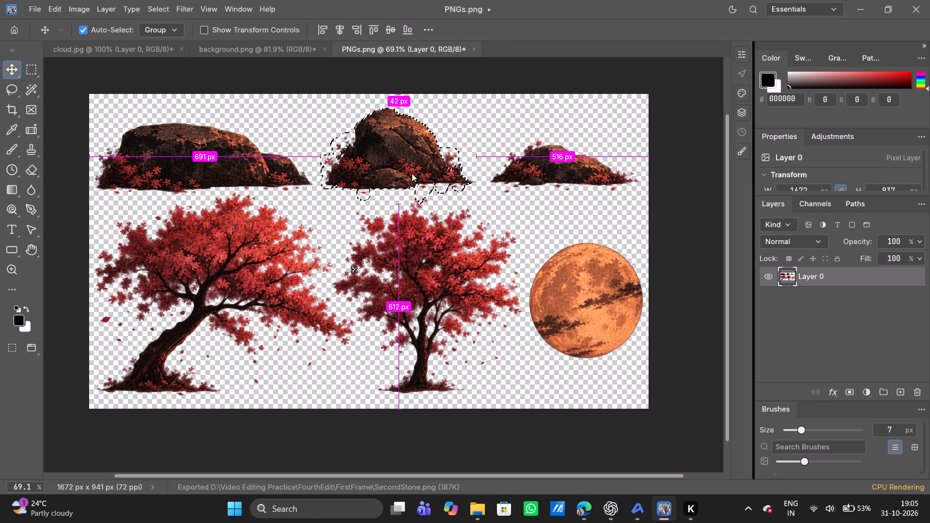
Select the low rock to the right of the tall rock with the Object Selection Tool.
{"action": "left_click", "coordinate": [36, 86]}
{"action": "right_click", "coordinate": [36, 86]}
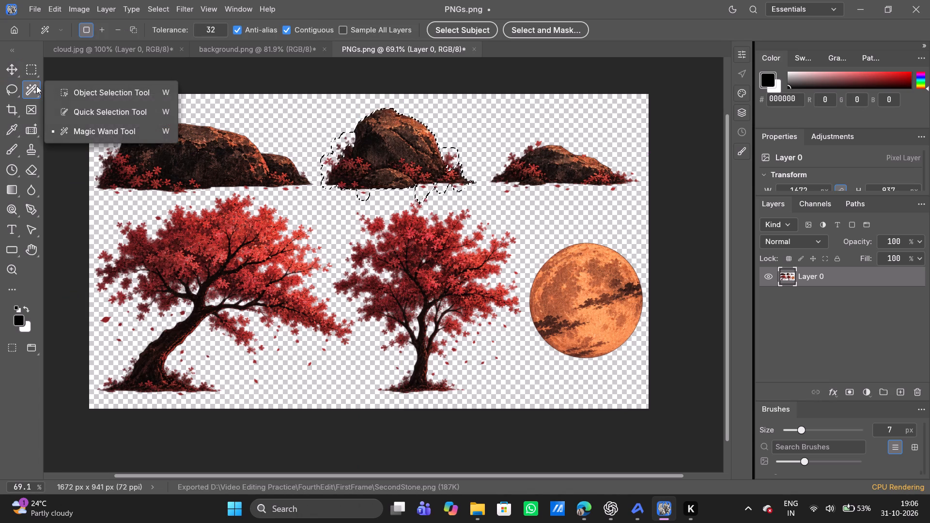
{"action": "left_click", "coordinate": [107, 99]}
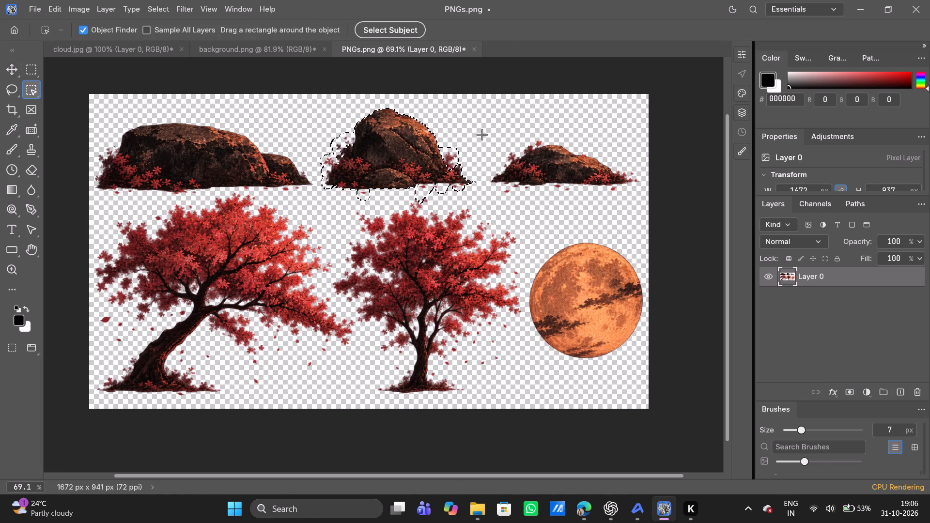
{"action": "left_click_drag", "start_coordinate": [482, 135], "coordinate": [645, 198]}
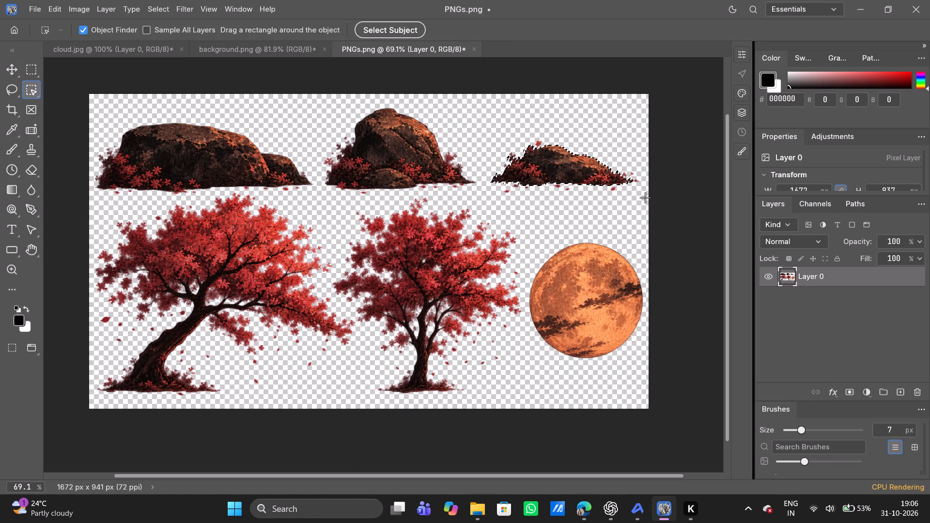
Open the low rock selection in Select and Mask and brush in the flowers along its top and upper left edge.
{"action": "scroll", "coordinate": [614, 184], "scroll_direction": "left", "scroll_amount": 1}
{"action": "scroll", "coordinate": [510, 161], "scroll_direction": "up", "scroll_amount": 1, "text": "alt"}
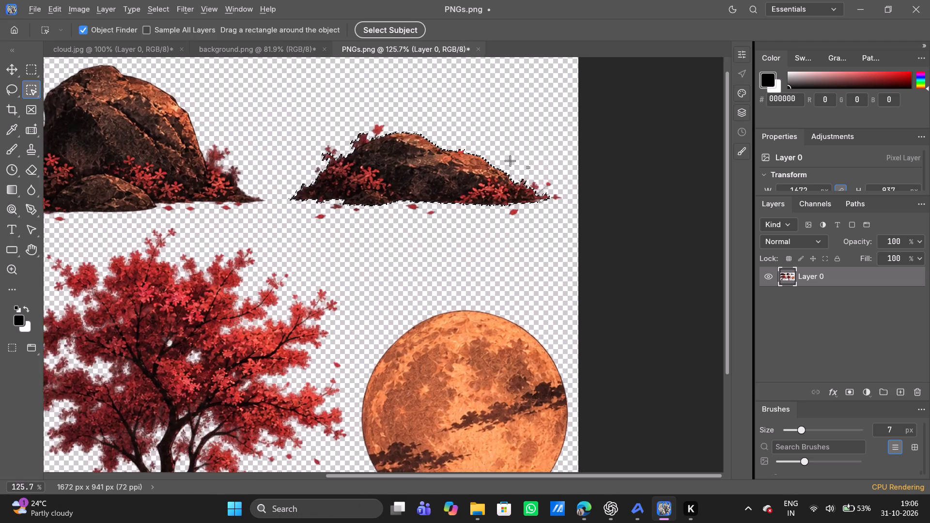
{"action": "scroll", "coordinate": [510, 161], "scroll_direction": "up", "scroll_amount": 1, "text": "alt"}
{"action": "scroll", "coordinate": [510, 161], "scroll_direction": "up", "scroll_amount": 1}
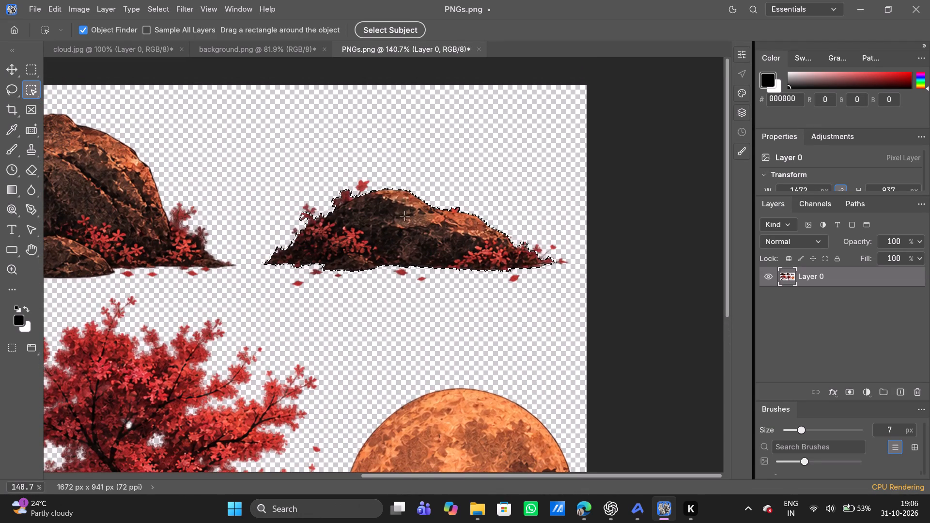
{"action": "right_click", "coordinate": [399, 219]}
{"action": "left_click", "coordinate": [452, 243]}
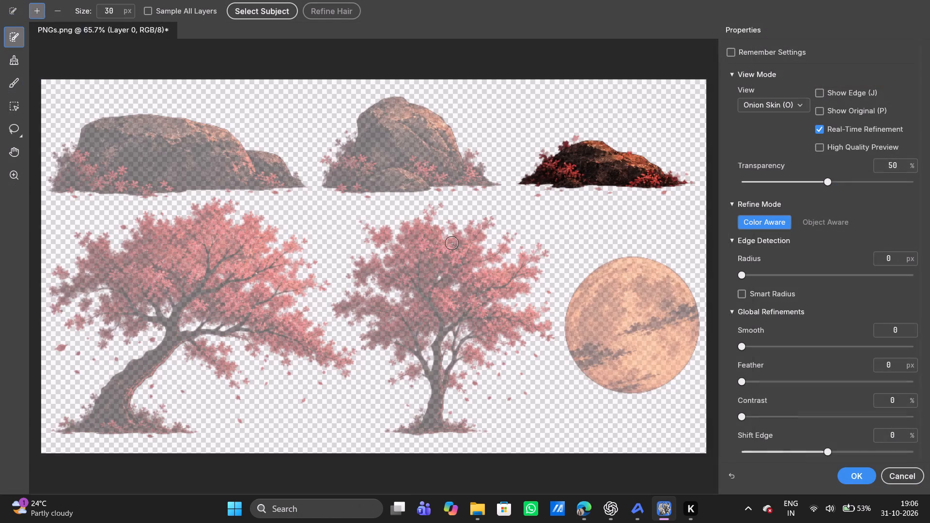
{"action": "scroll", "coordinate": [620, 167], "scroll_direction": "left", "scroll_amount": 1}
{"action": "scroll", "coordinate": [620, 167], "scroll_direction": "up", "scroll_amount": 1, "text": "alt"}
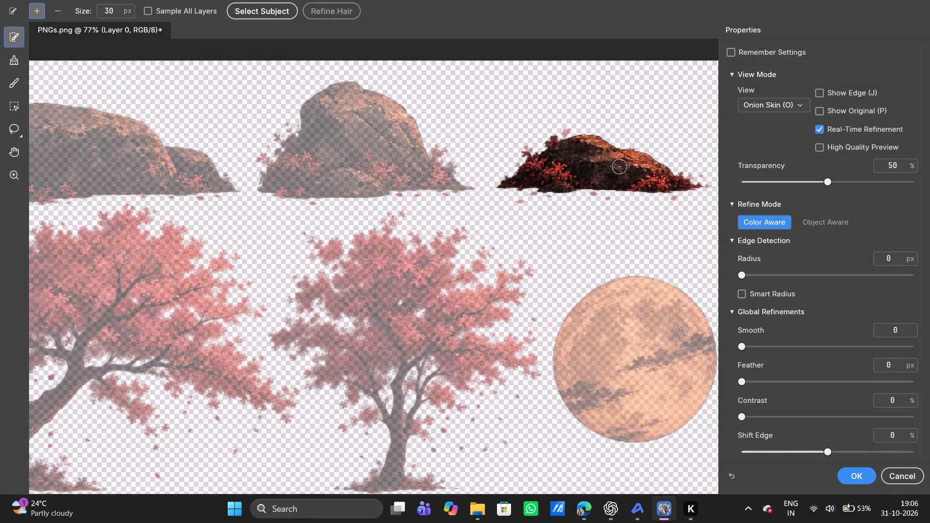
{"action": "scroll", "coordinate": [620, 167], "scroll_direction": "up", "scroll_amount": 1, "text": "alt"}
{"action": "scroll", "coordinate": [620, 167], "scroll_direction": "left", "scroll_amount": 1}
{"action": "scroll", "coordinate": [531, 171], "scroll_direction": "left", "scroll_amount": 2}
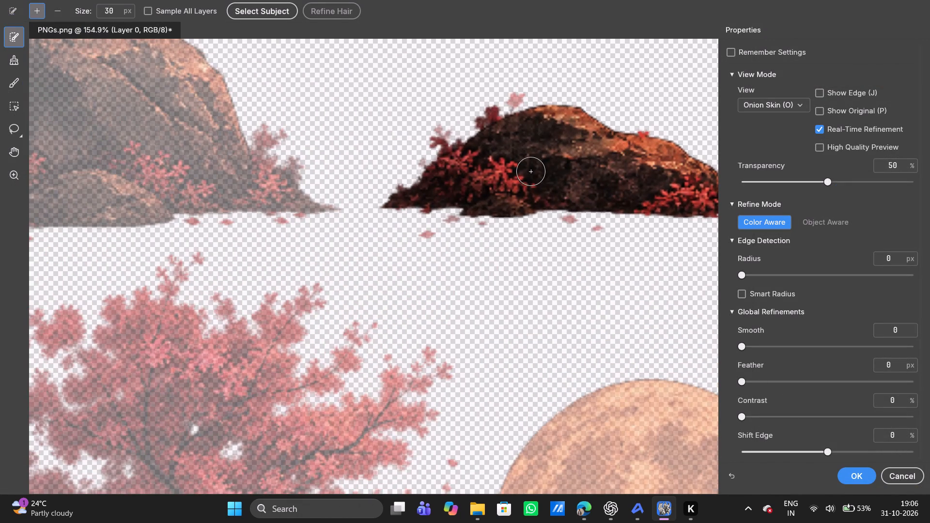
{"action": "scroll", "coordinate": [531, 171], "scroll_direction": "left", "scroll_amount": 4}
{"action": "left_click_drag", "start_coordinate": [794, 31], "coordinate": [383, 61]}
{"action": "scroll", "coordinate": [521, 141], "scroll_direction": "down", "scroll_amount": 1}
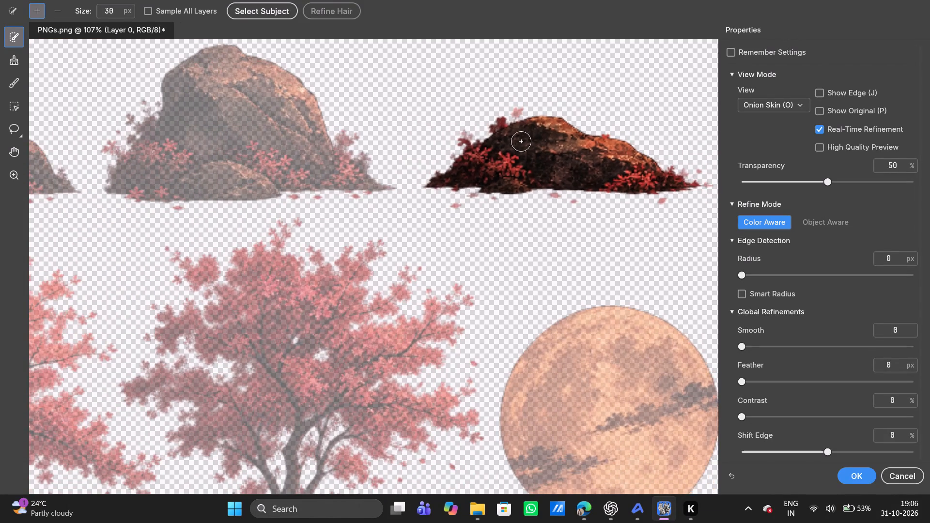
{"action": "left_click", "coordinate": [518, 112]}
{"action": "left_click", "coordinate": [465, 138]}
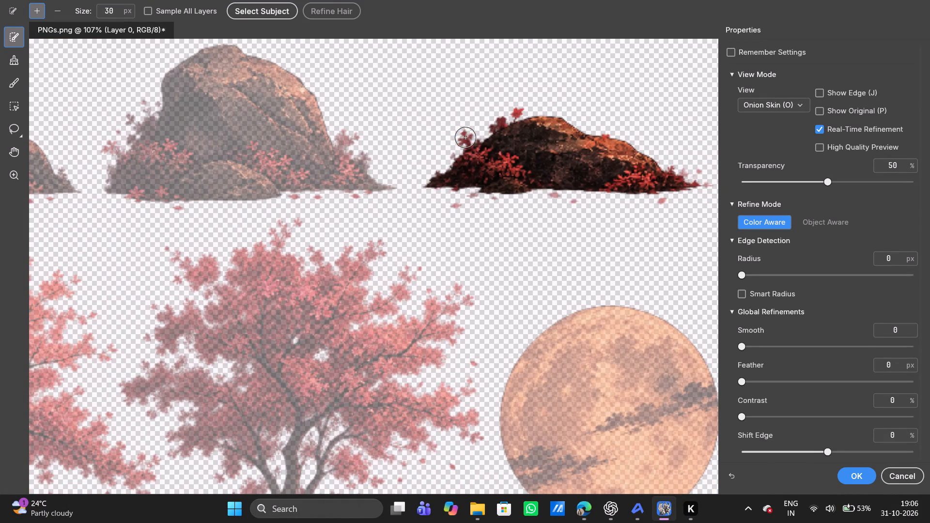
Brush in the petals beneath the low rock and refine its right tip and left edge, and apply the refined selection.
{"action": "left_click_drag", "start_coordinate": [451, 206], "coordinate": [493, 201]}
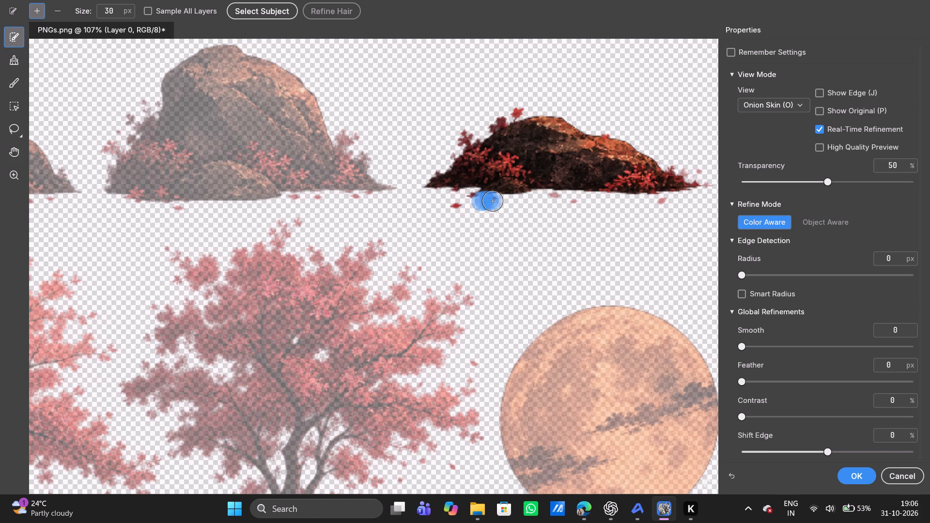
{"action": "left_click_drag", "start_coordinate": [555, 194], "coordinate": [581, 203]}
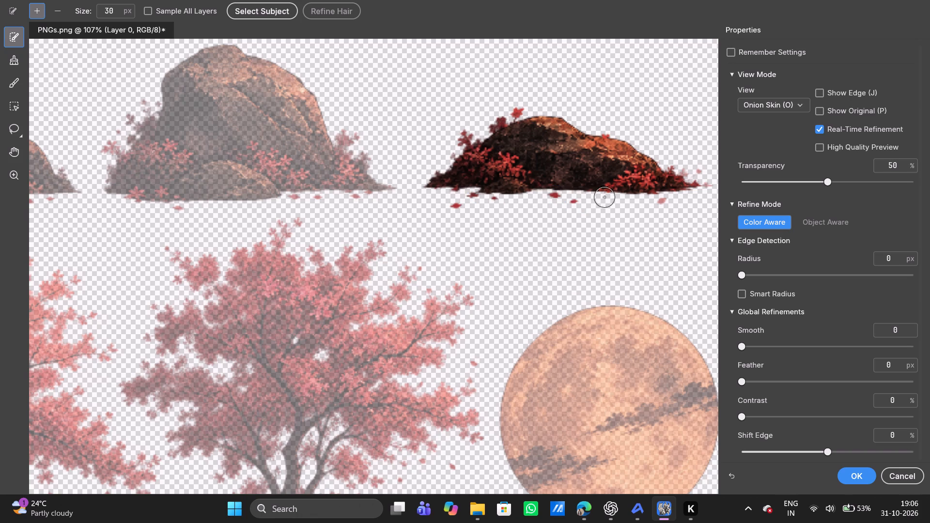
{"action": "left_click_drag", "start_coordinate": [665, 201], "coordinate": [657, 202]}
{"action": "left_click_drag", "start_coordinate": [682, 161], "coordinate": [710, 188]}
{"action": "left_click", "coordinate": [451, 154]}
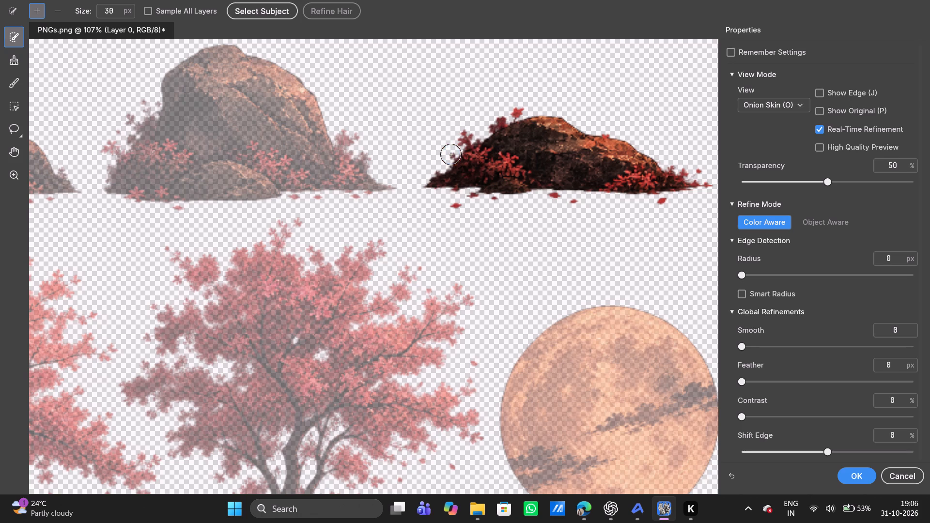
{"action": "left_click_drag", "start_coordinate": [429, 184], "coordinate": [491, 153]}
{"action": "scroll", "coordinate": [591, 200], "scroll_direction": "left", "scroll_amount": 1}
{"action": "left_click", "coordinate": [853, 474]}
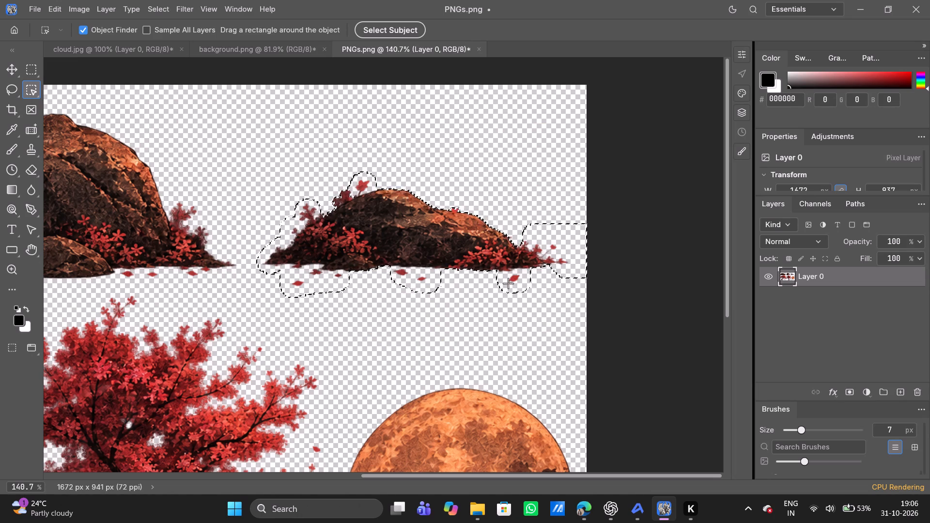
Add a layer mask to Layer 0 from the refined low rock selection.
{"action": "left_click", "coordinate": [851, 391]}
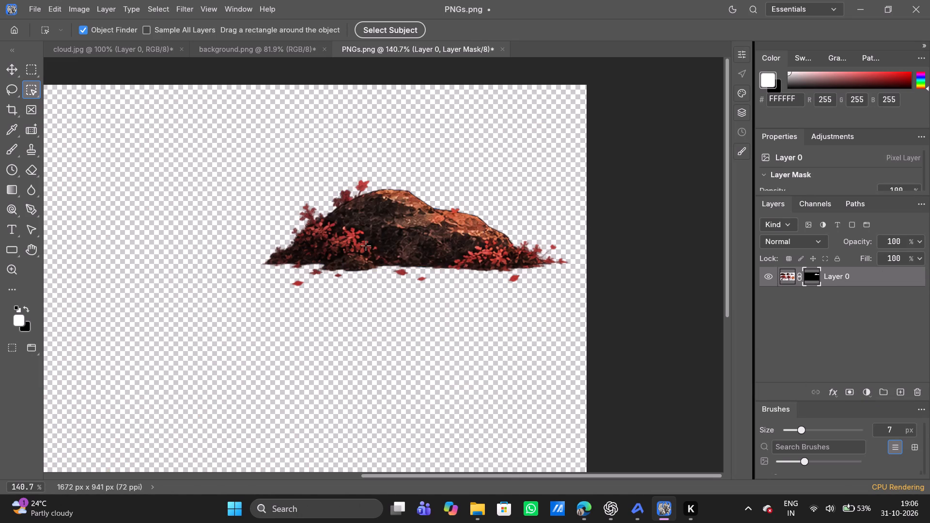
Move the masked low rock on Layer 0 to the middle of the canvas, about 515 px left and 205 px down.
{"action": "key", "text": "v"}
{"action": "key", "text": "v"}
{"action": "key", "text": "v"}
{"action": "key", "text": "v"}
{"action": "key", "text": "v"}
{"action": "key", "text": "v"}
{"action": "key", "text": "v"}
{"action": "key", "text": "v"}
{"action": "key", "text": "v"}
{"action": "key", "text": "v"}
{"action": "key", "text": "v"}
{"action": "key", "text": "v"}
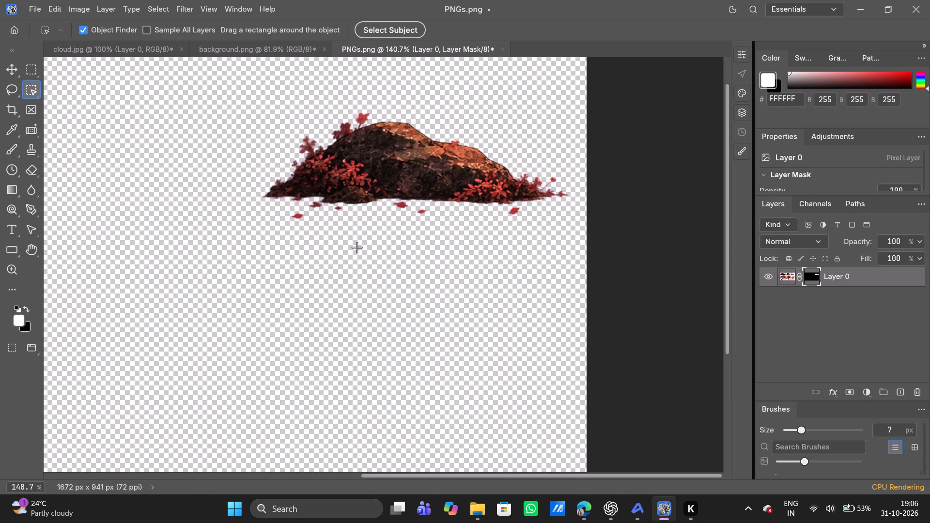
{"action": "scroll", "coordinate": [357, 247], "scroll_direction": "down", "scroll_amount": 1, "text": "alt"}
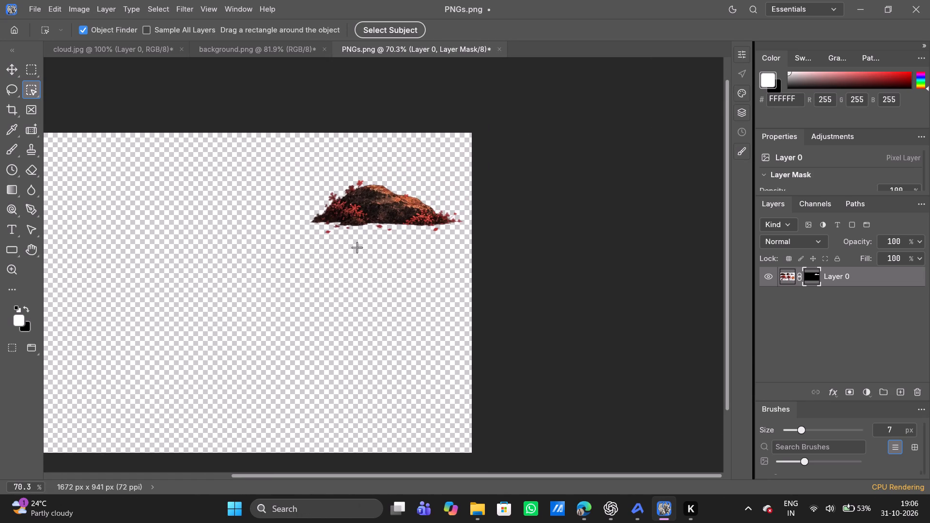
{"action": "key", "text": "v"}
{"action": "left_click_drag", "start_coordinate": [391, 222], "coordinate": [326, 244]}
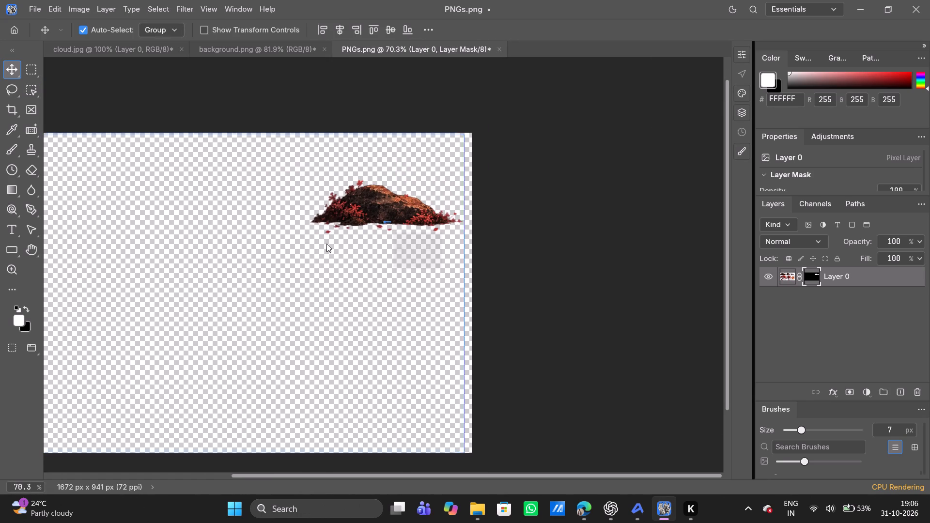
{"action": "left_click_drag", "start_coordinate": [326, 244], "coordinate": [219, 289]}
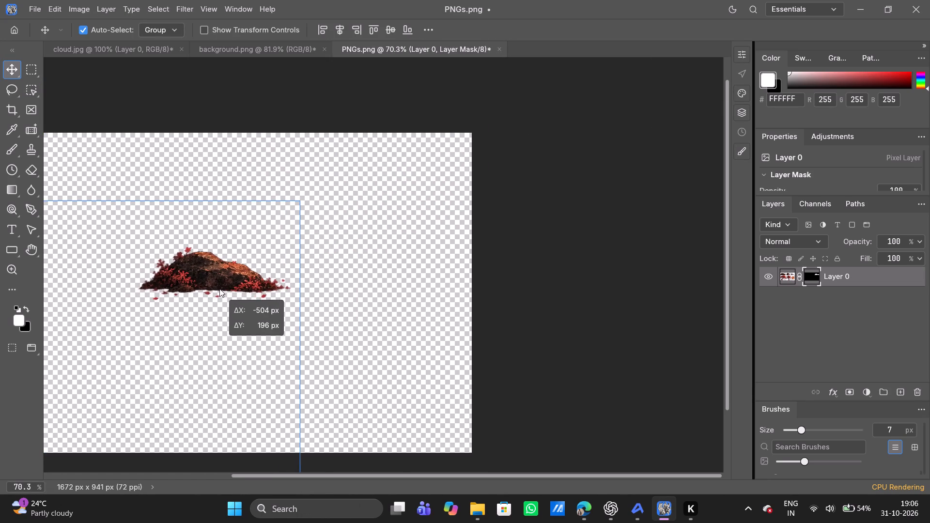
{"action": "left_click_drag", "start_coordinate": [219, 289], "coordinate": [220, 289]}
{"action": "scroll", "coordinate": [220, 289], "scroll_direction": "right", "scroll_amount": 3}
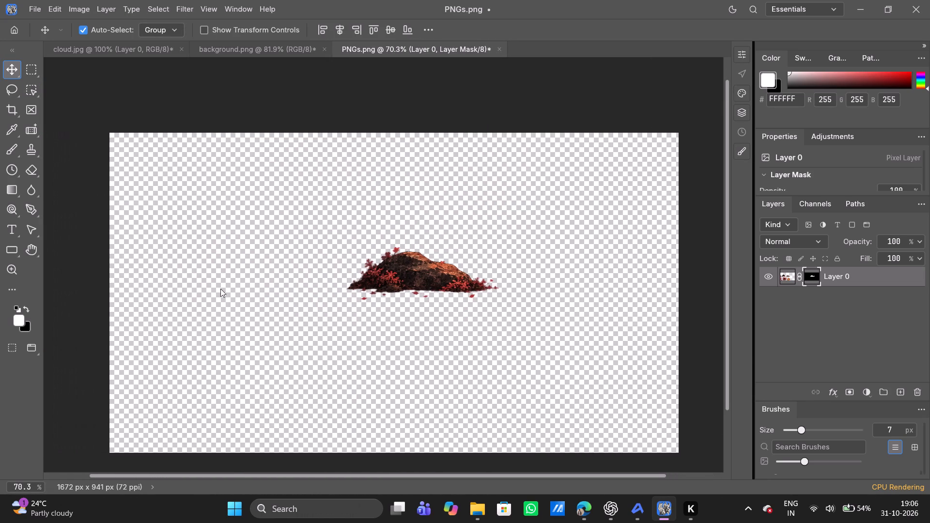
{"action": "left_click", "coordinate": [388, 273]}
{"action": "left_click_drag", "start_coordinate": [388, 273], "coordinate": [384, 277]}
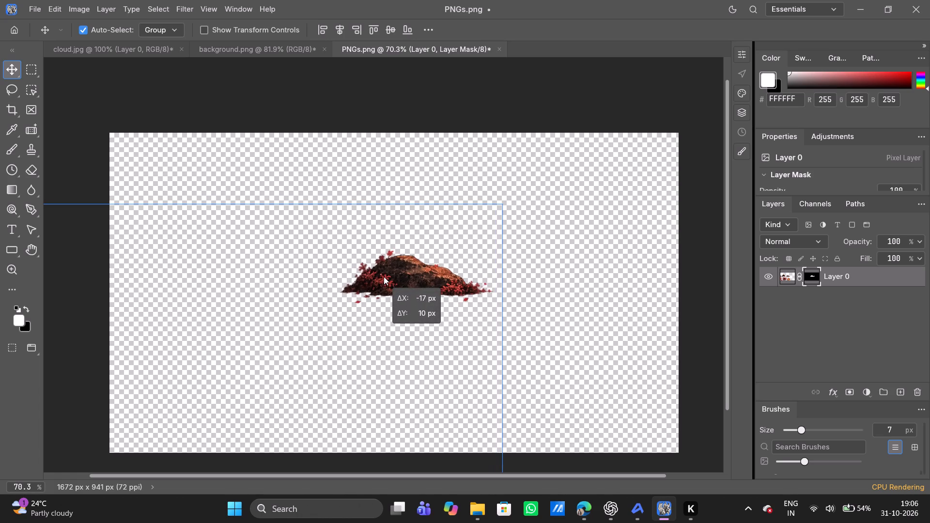
{"action": "left_click_drag", "start_coordinate": [384, 277], "coordinate": [384, 277]}
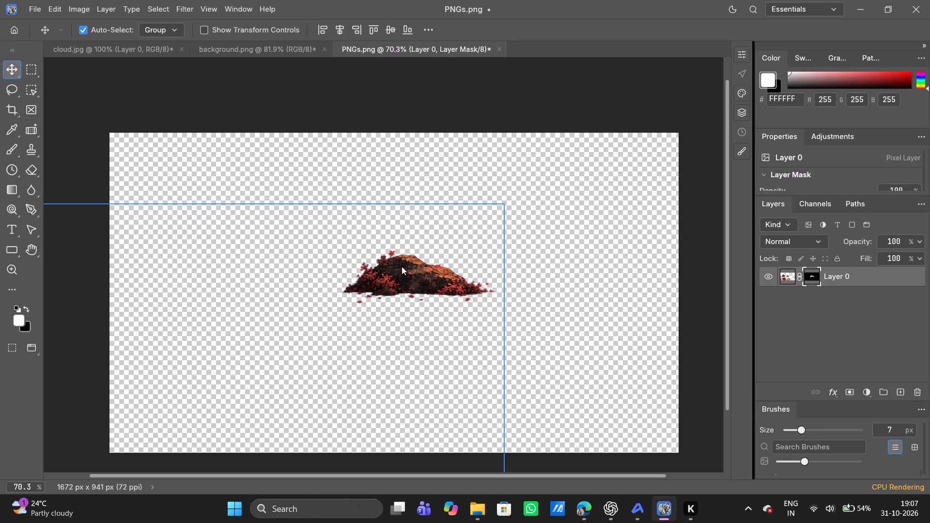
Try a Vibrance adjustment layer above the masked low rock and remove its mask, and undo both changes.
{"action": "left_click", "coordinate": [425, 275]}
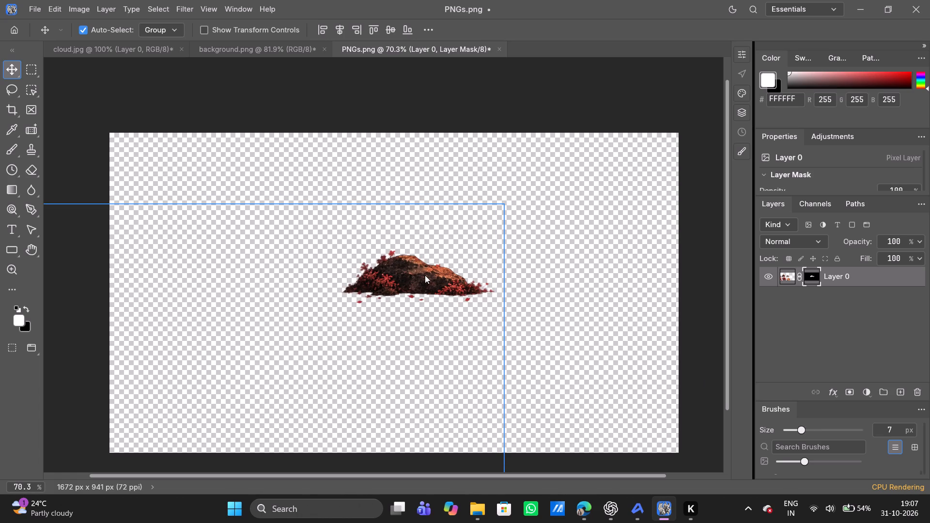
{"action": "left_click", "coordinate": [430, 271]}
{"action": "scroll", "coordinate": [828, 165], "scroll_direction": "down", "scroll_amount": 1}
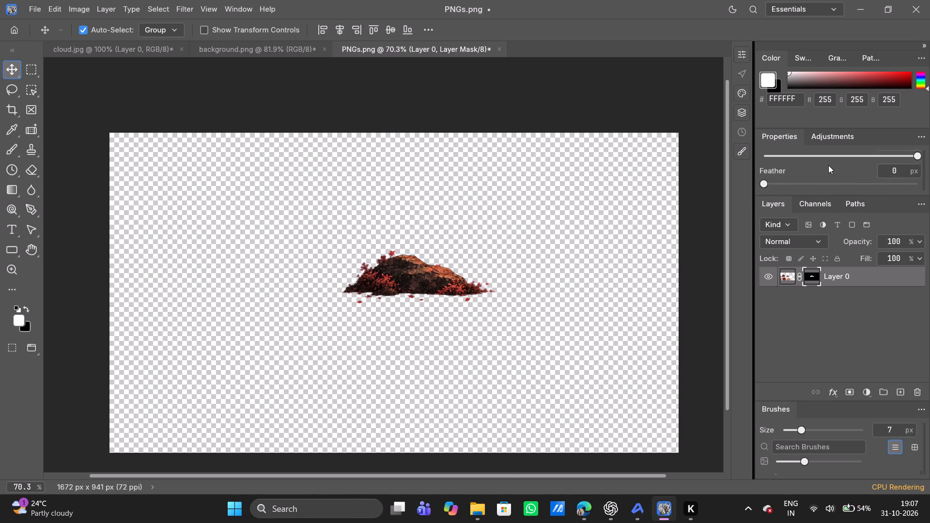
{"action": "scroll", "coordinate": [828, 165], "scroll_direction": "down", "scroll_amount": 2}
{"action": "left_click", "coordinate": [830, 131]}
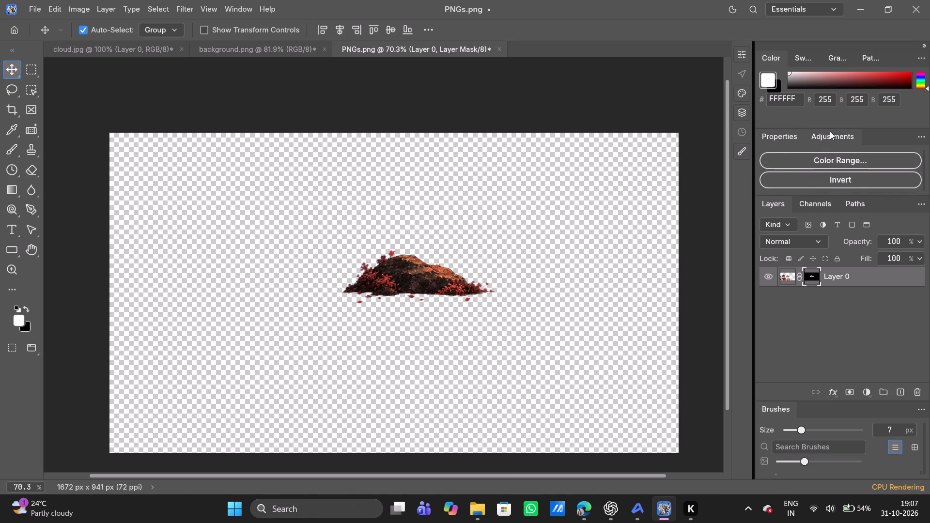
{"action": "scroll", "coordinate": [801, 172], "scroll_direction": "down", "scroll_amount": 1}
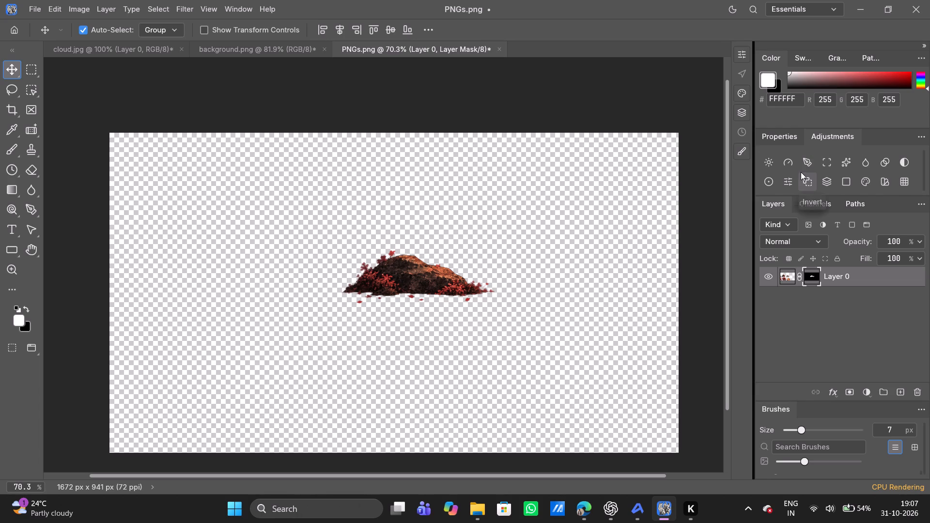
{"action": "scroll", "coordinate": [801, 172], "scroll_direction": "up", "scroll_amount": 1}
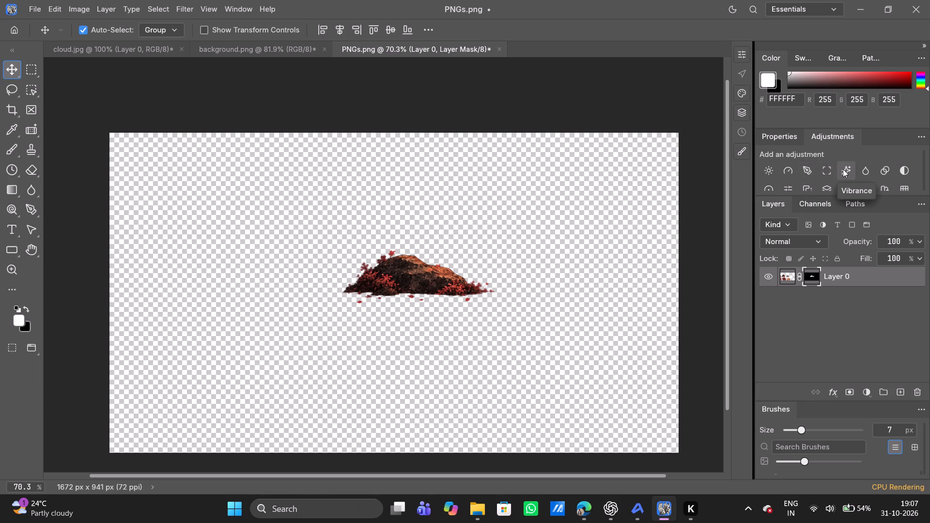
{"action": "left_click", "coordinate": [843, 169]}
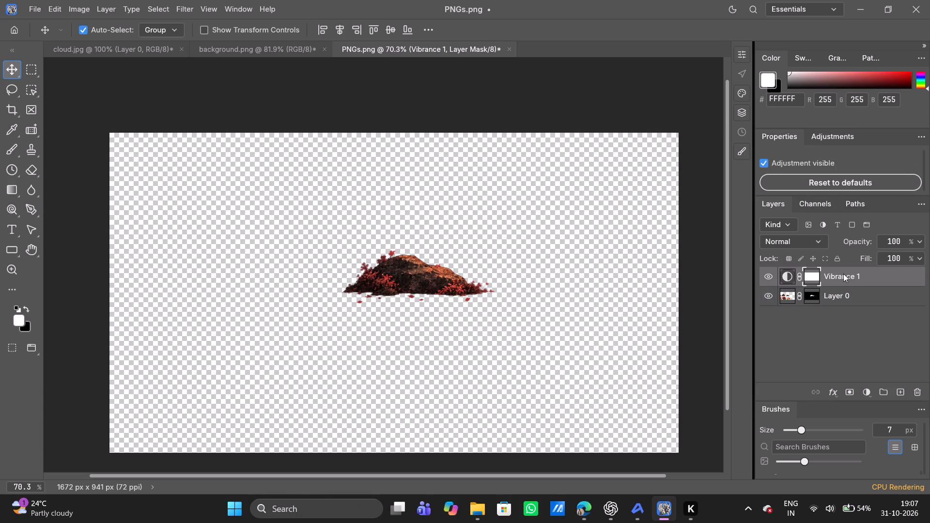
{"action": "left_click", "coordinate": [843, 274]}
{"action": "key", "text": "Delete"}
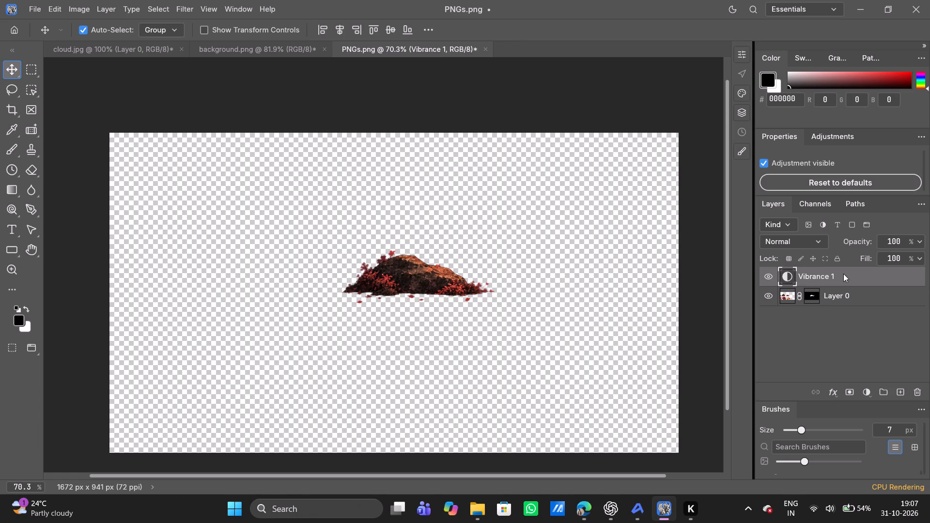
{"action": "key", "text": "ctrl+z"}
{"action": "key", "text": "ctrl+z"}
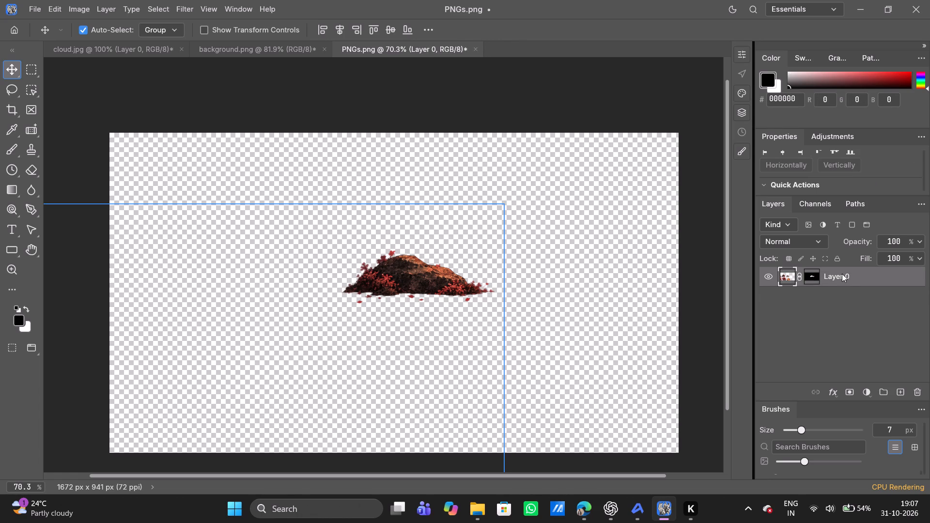
Set the brush size to 6 px and slightly reduce the brush preview size.
{"action": "left_click", "coordinate": [841, 274]}
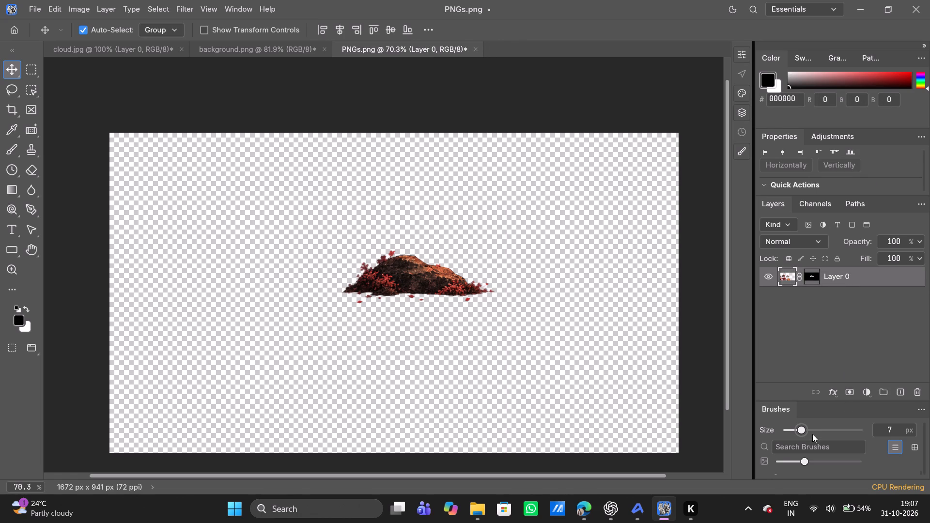
{"action": "left_click_drag", "start_coordinate": [806, 429], "coordinate": [800, 431]}
{"action": "key", "text": "ctrl+z"}
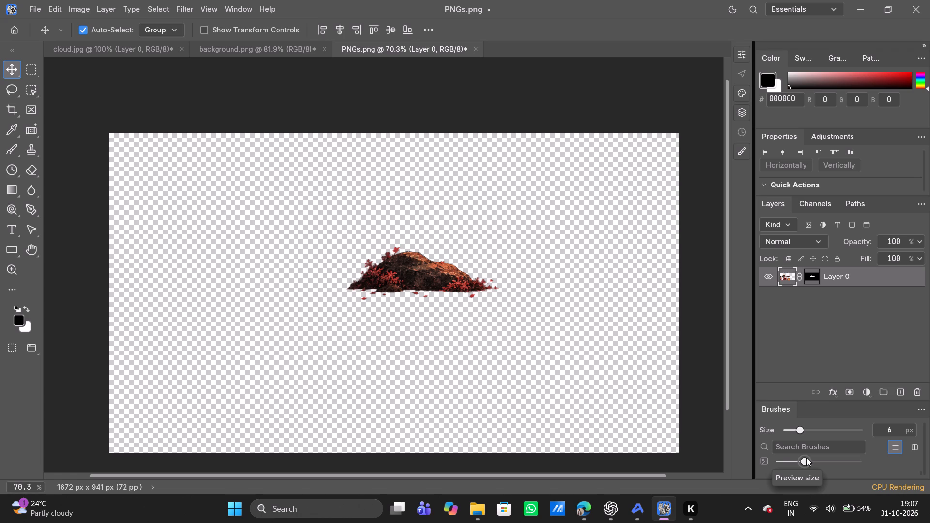
{"action": "left_click_drag", "start_coordinate": [806, 458], "coordinate": [833, 461]}
{"action": "left_click_drag", "start_coordinate": [833, 461], "coordinate": [840, 461]}
{"action": "left_click_drag", "start_coordinate": [840, 461], "coordinate": [802, 467]}
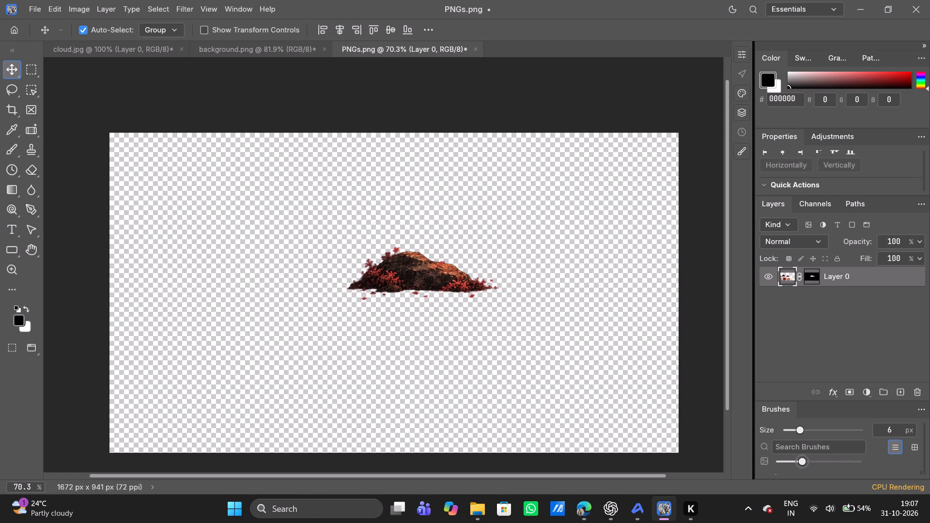
{"action": "scroll", "coordinate": [852, 442], "scroll_direction": "down", "scroll_amount": 2}
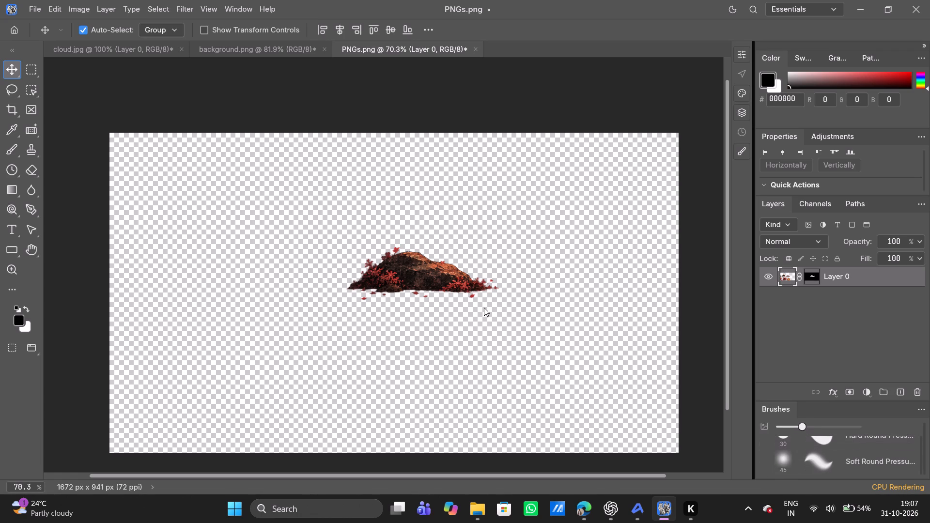
Nudge the masked low rock on Layer 0 slightly near the middle of the canvas.
{"action": "left_click", "coordinate": [421, 276]}
{"action": "left_click", "coordinate": [421, 276]}
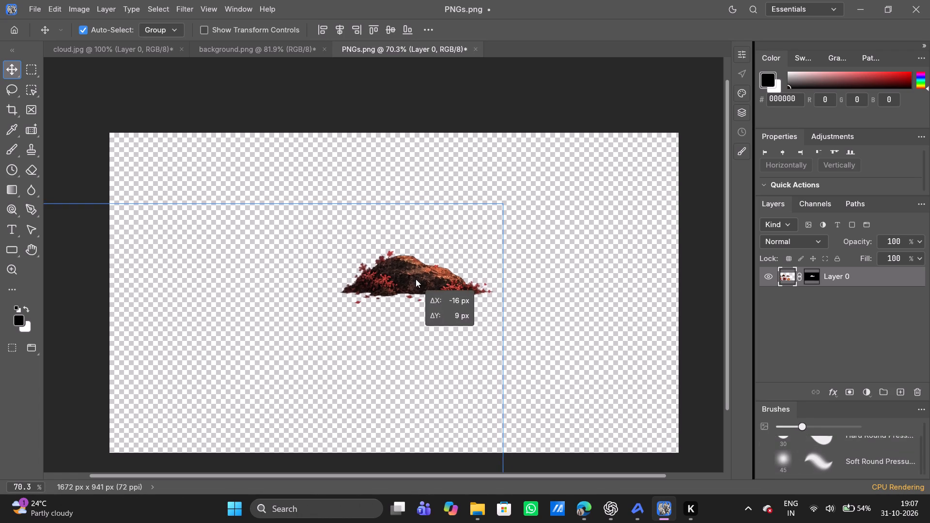
{"action": "left_click_drag", "start_coordinate": [369, 181], "coordinate": [579, 229]}
{"action": "left_click_drag", "start_coordinate": [311, 236], "coordinate": [314, 237]}
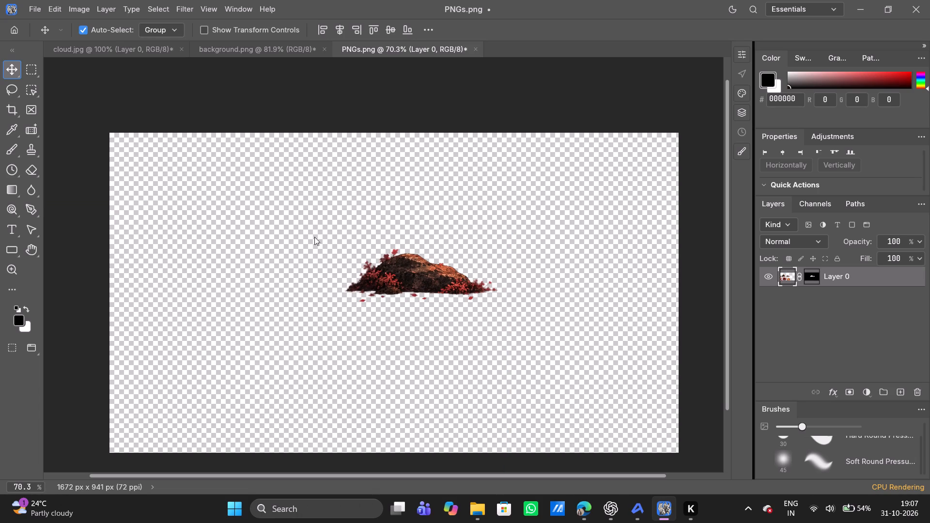
{"action": "left_click_drag", "start_coordinate": [314, 237], "coordinate": [553, 325]}
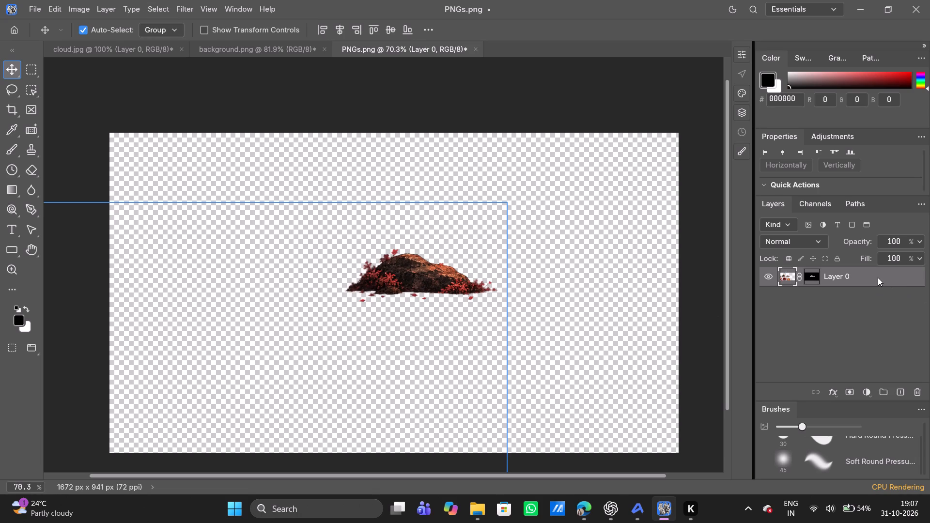
Quick-export the masked low rock on Layer 0 as a PNG named ThirdStone in the FirstFrame folder.
{"action": "left_click", "coordinate": [808, 272]}
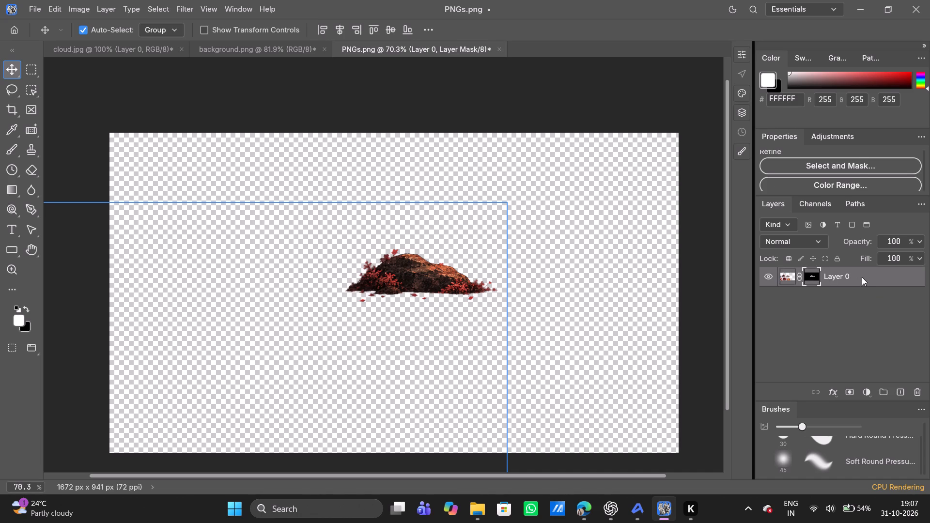
{"action": "right_click", "coordinate": [862, 277]}
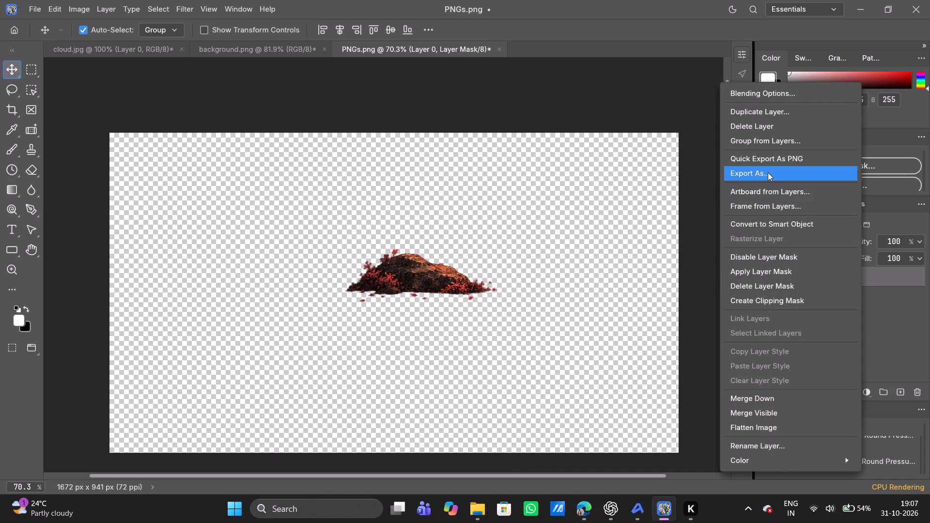
{"action": "left_click", "coordinate": [779, 158]}
{"action": "key", "text": "BackSpace"}
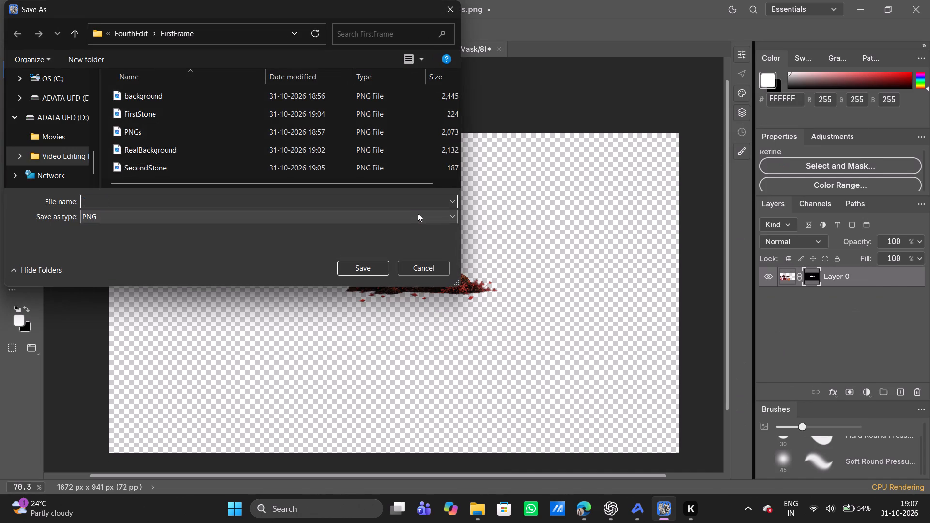
{"action": "type", "text": "Third"}
{"action": "key", "text": "shift+s"}
{"action": "type", "text": "tone"}
{"action": "key", "text": "Return"}
Undo the low rock's moves and its layer mask to bring back all the elements on Layer 0.
{"action": "left_click", "coordinate": [437, 325]}
{"action": "key", "text": "ctrl+z"}
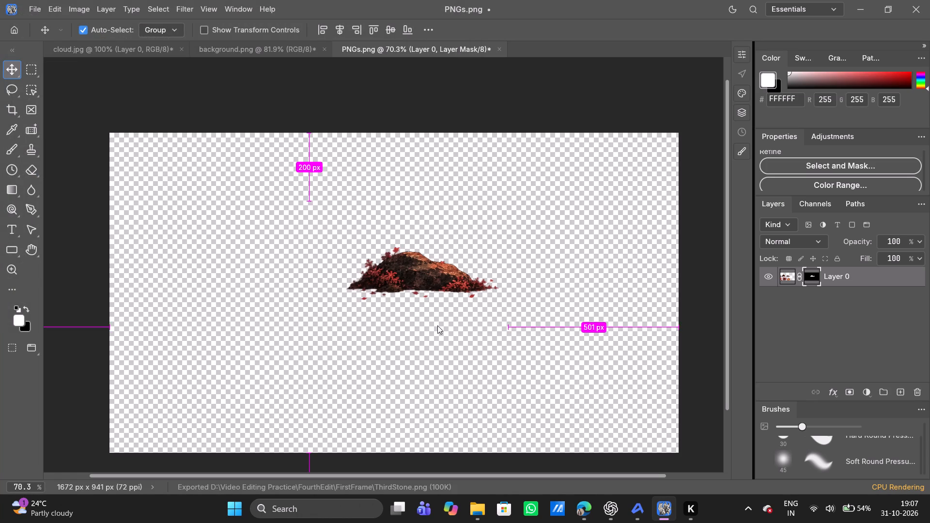
{"action": "key", "text": "ctrl+z"}
{"action": "key", "text": "ctrl+z"}
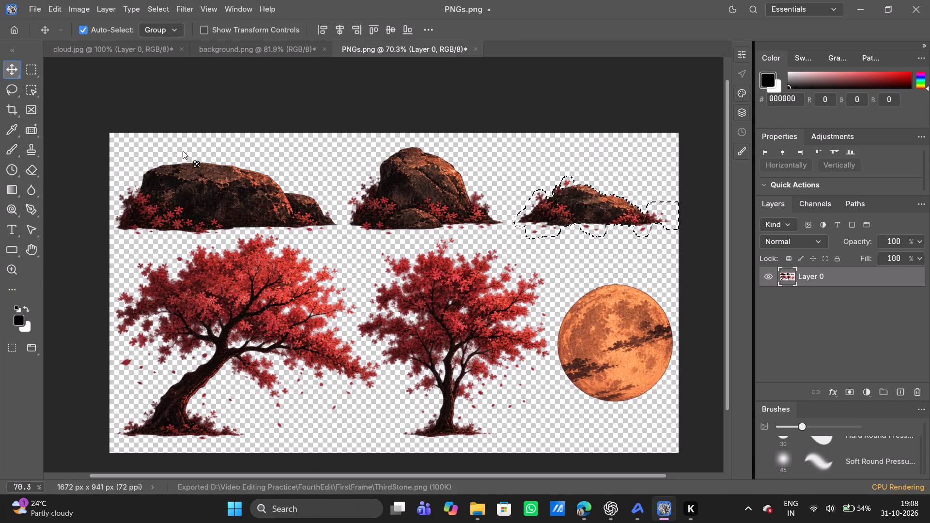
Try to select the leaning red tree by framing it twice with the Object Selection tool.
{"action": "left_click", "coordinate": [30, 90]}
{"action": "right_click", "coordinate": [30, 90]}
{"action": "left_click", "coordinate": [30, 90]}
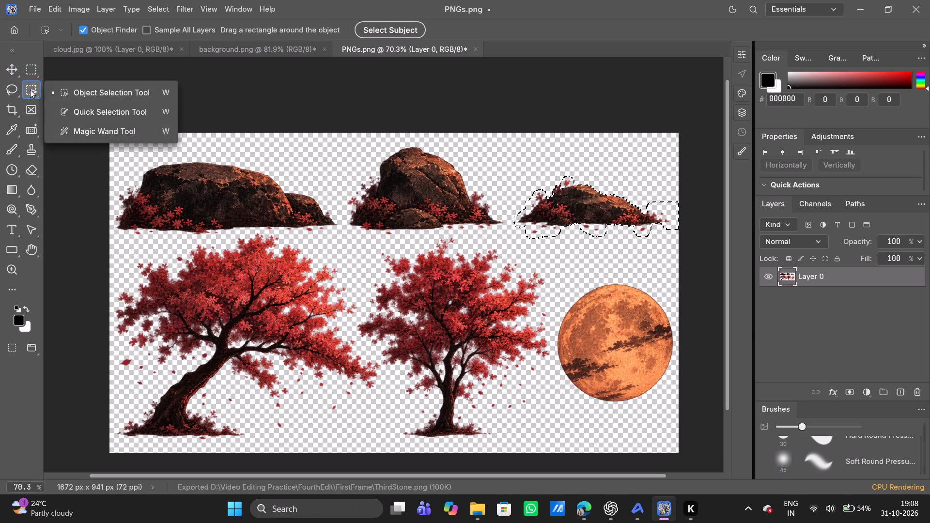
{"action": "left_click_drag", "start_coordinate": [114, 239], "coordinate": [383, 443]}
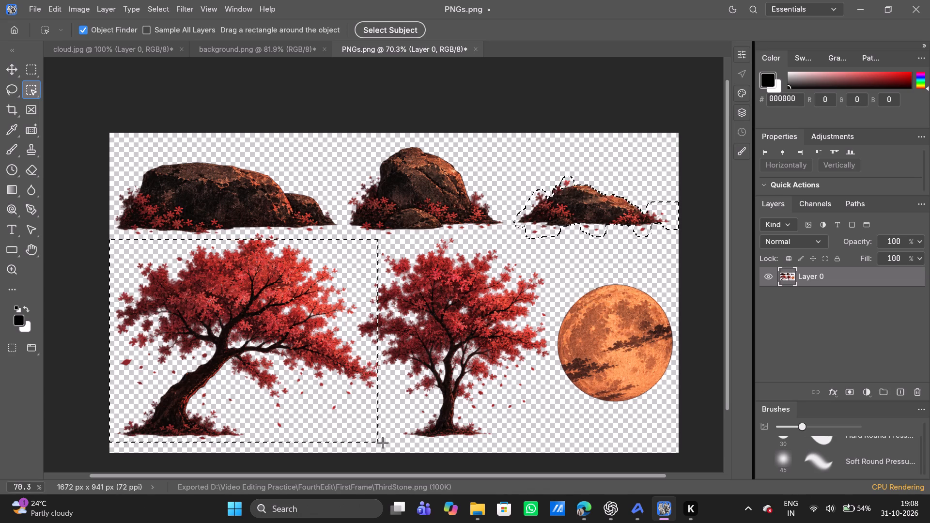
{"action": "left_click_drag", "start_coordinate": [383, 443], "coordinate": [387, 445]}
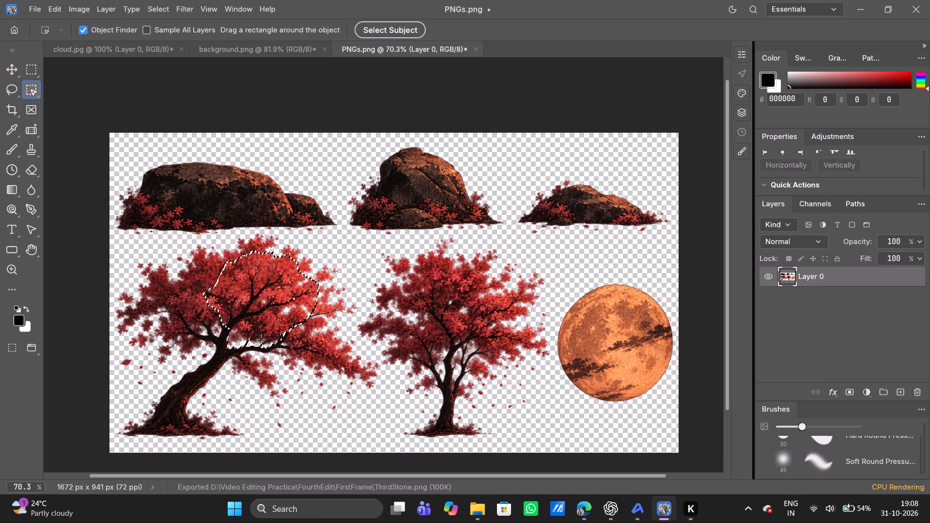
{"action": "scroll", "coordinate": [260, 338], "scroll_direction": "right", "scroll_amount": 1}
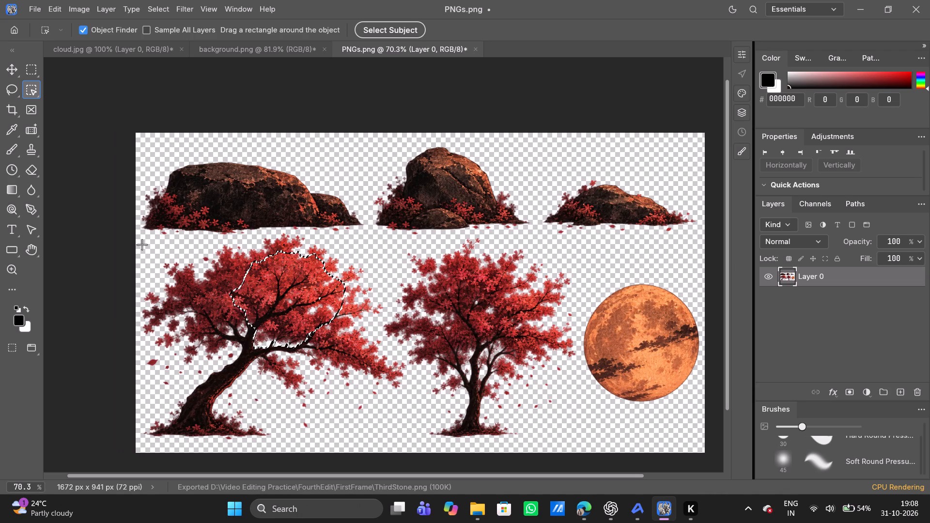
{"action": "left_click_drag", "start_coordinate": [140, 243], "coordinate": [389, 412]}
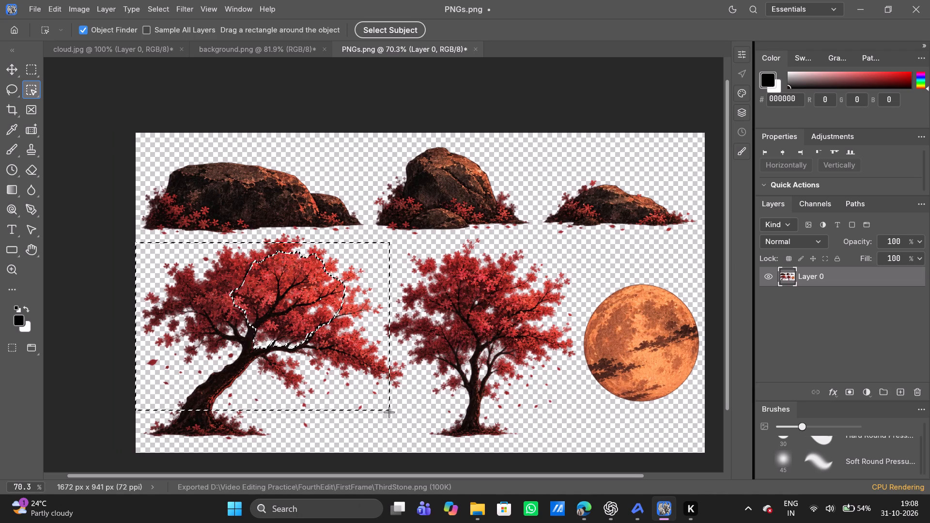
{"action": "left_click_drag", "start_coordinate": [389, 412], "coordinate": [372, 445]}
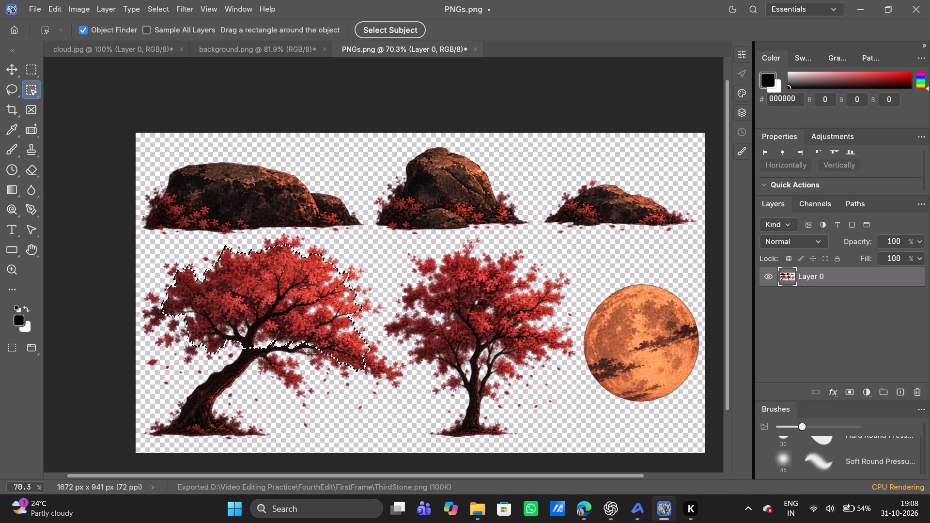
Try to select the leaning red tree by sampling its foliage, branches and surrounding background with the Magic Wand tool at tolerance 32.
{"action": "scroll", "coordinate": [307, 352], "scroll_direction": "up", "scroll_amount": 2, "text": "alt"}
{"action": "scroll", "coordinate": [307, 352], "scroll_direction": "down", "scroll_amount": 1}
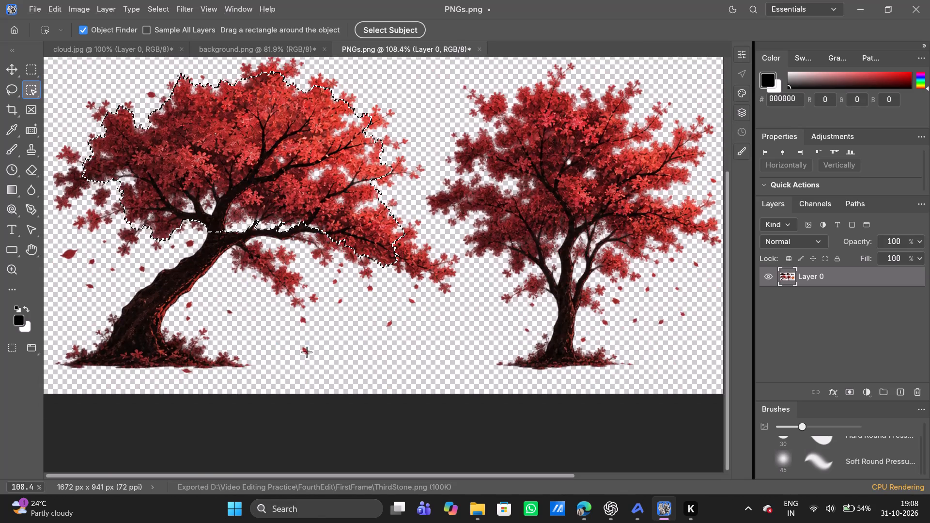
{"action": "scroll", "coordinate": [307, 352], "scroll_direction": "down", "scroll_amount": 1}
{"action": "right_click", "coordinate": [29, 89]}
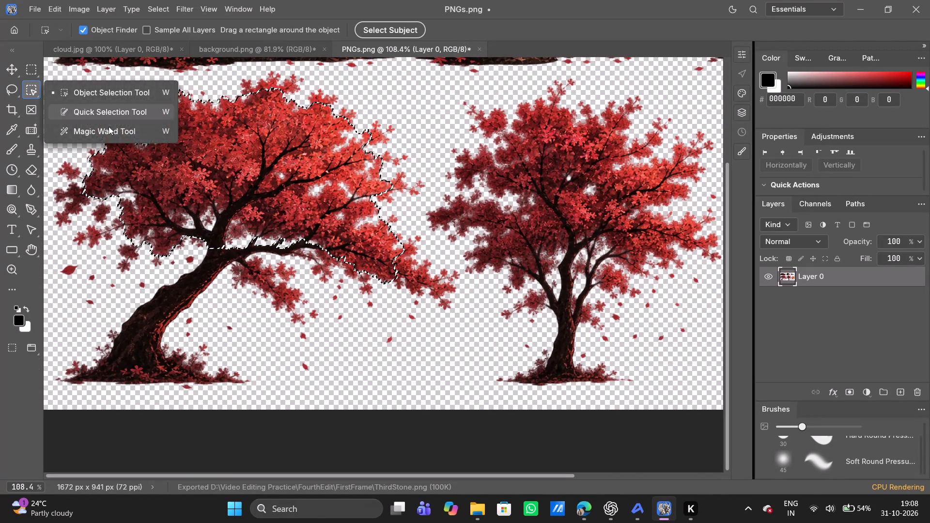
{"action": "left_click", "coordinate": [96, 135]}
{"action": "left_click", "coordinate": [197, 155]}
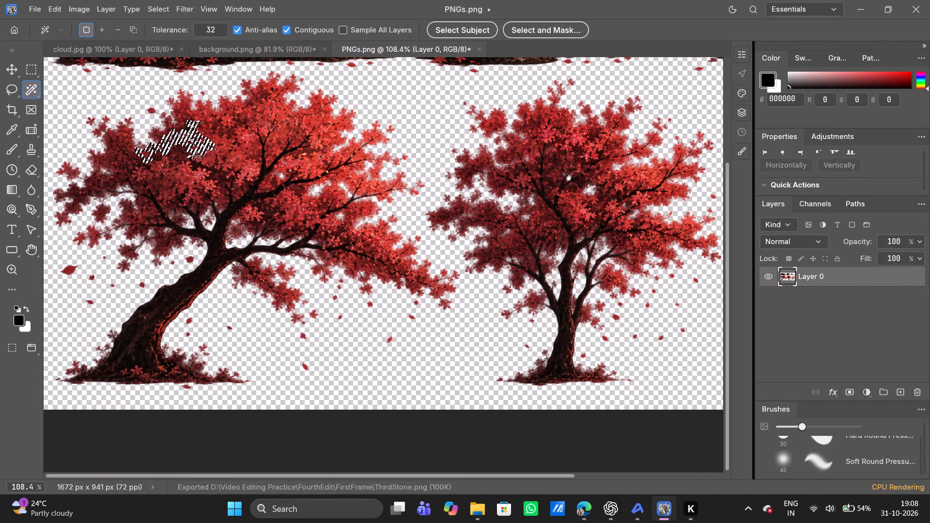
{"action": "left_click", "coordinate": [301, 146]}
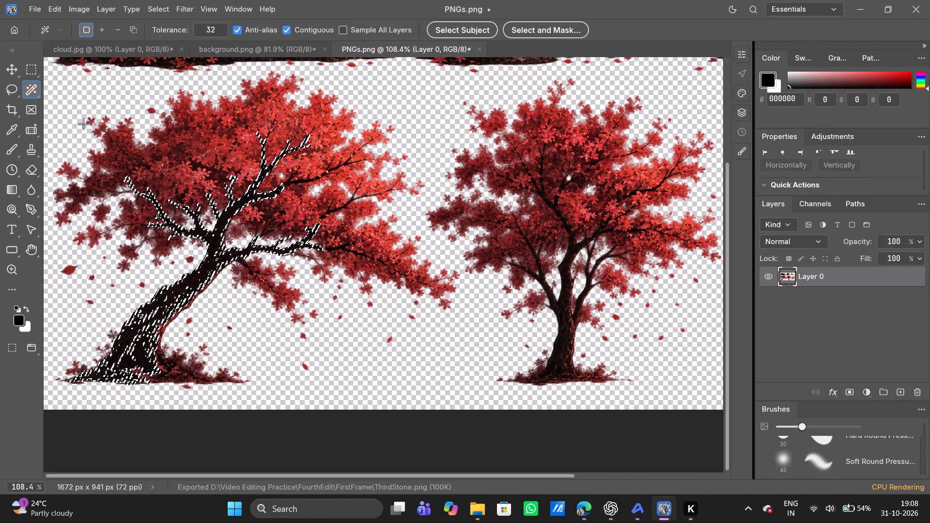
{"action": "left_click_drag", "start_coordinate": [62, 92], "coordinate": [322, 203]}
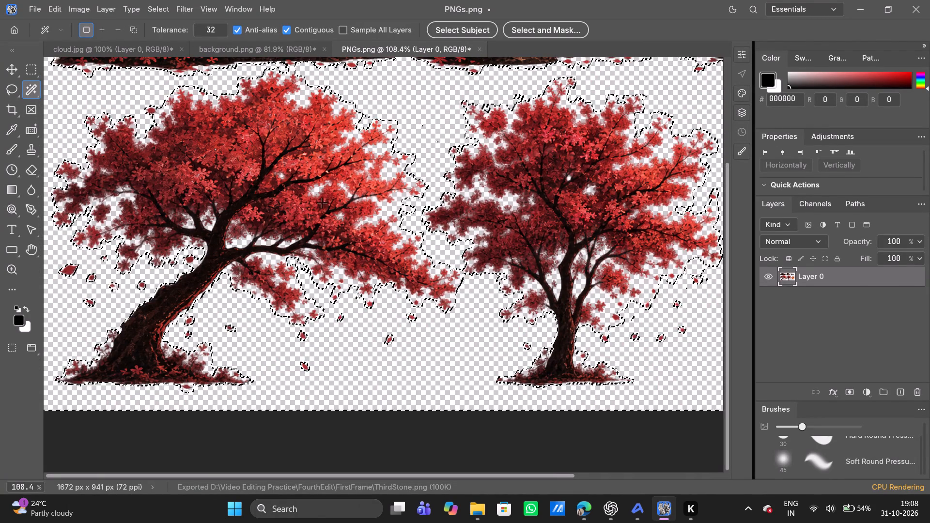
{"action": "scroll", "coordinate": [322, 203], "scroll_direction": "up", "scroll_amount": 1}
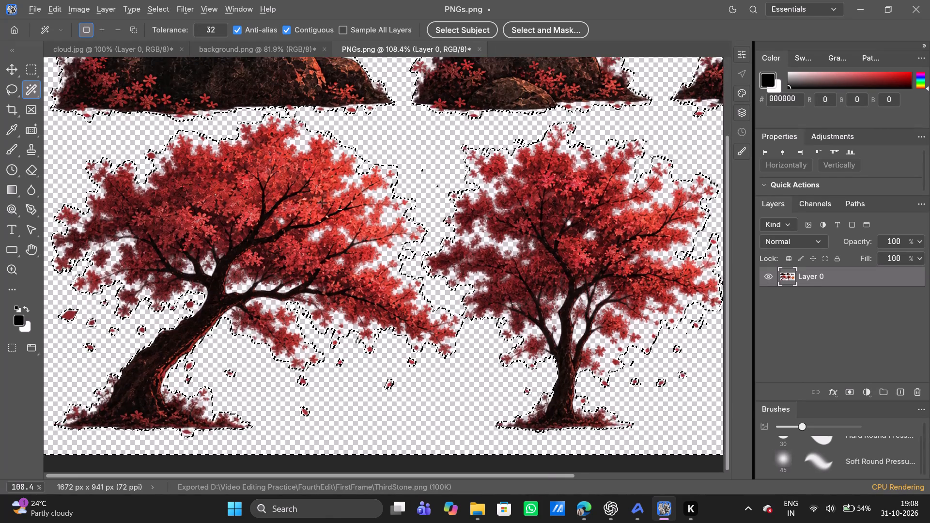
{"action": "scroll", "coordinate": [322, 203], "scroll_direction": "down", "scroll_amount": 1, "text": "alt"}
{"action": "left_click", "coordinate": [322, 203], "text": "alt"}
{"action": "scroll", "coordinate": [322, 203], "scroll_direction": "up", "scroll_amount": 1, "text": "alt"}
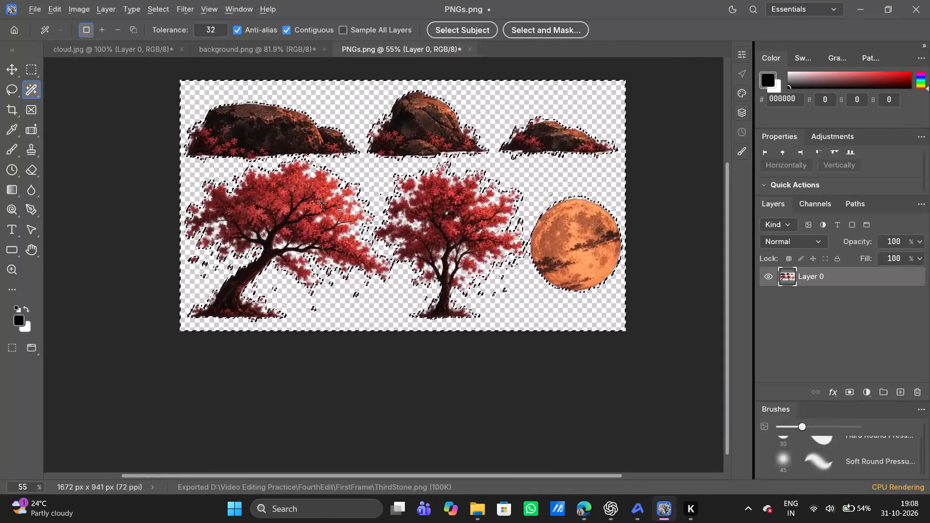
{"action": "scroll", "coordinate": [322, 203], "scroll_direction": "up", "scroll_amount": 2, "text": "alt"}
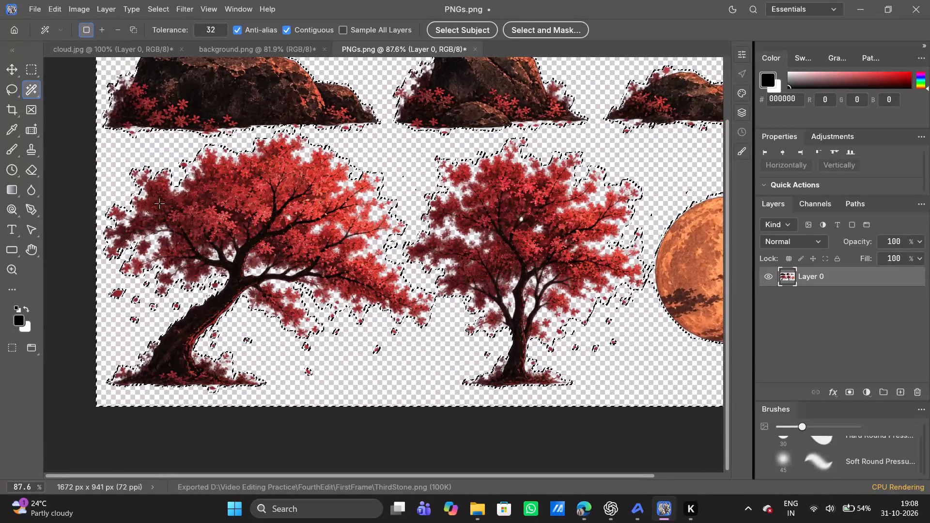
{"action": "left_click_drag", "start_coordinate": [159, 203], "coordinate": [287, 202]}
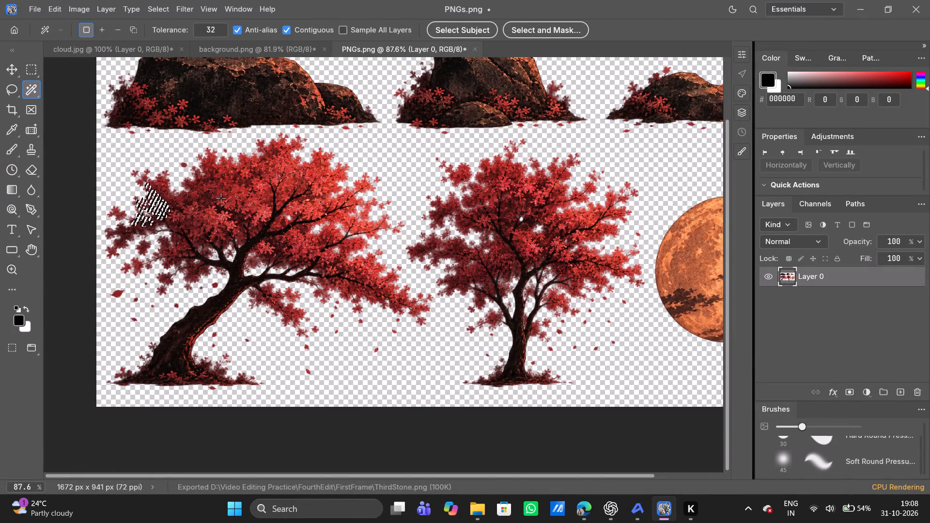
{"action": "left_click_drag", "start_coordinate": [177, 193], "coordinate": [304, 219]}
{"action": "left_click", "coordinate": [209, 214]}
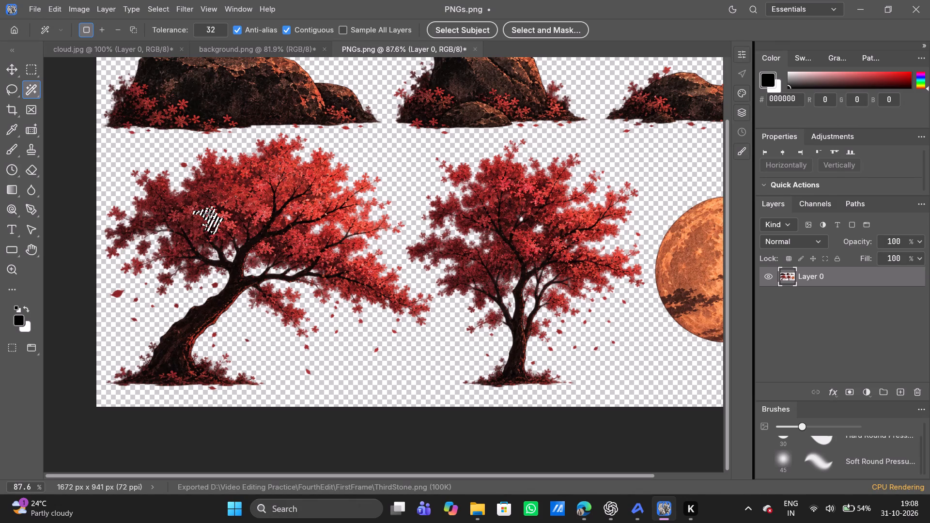
Select the leaning red tree's crown by framing the tree from its foliage to its base with the Object Selection tool.
{"action": "right_click", "coordinate": [34, 93]}
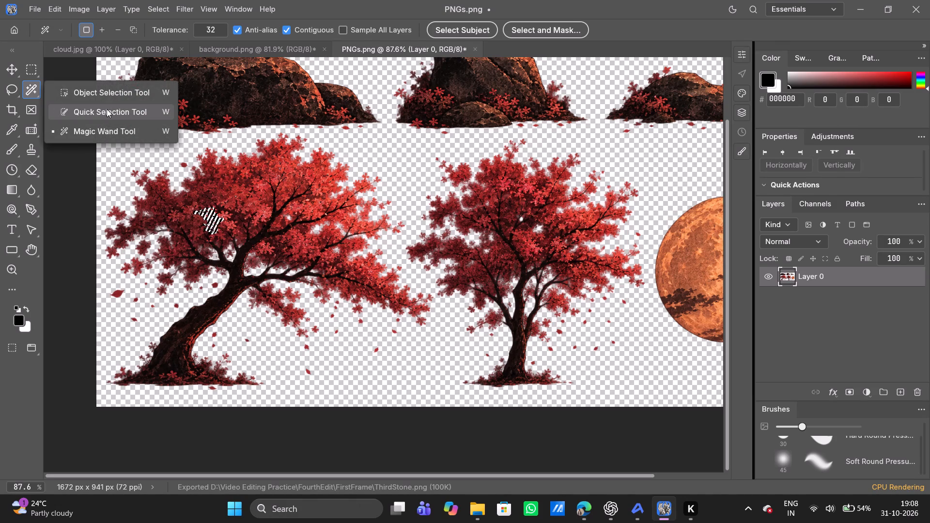
{"action": "left_click", "coordinate": [60, 114]}
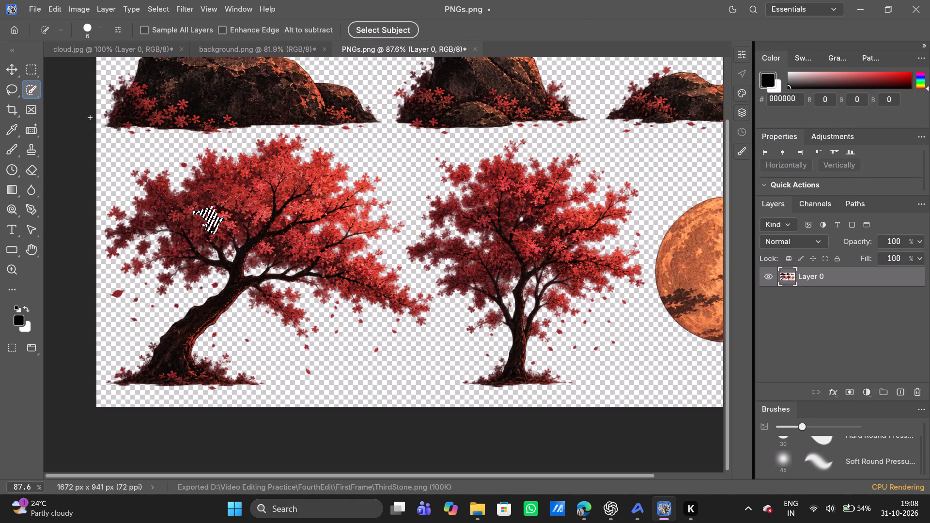
{"action": "left_click", "coordinate": [31, 91]}
{"action": "right_click", "coordinate": [31, 91]}
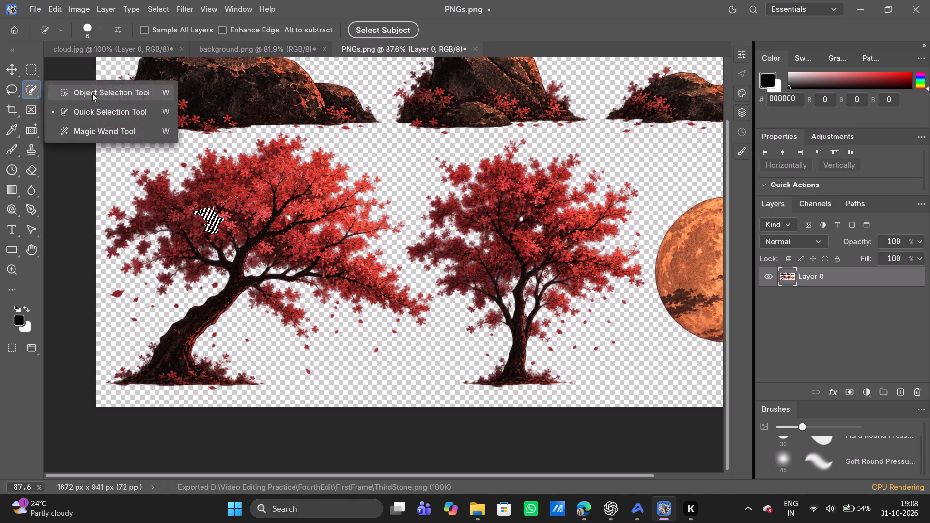
{"action": "left_click", "coordinate": [92, 93]}
{"action": "left_click_drag", "start_coordinate": [112, 148], "coordinate": [411, 282]}
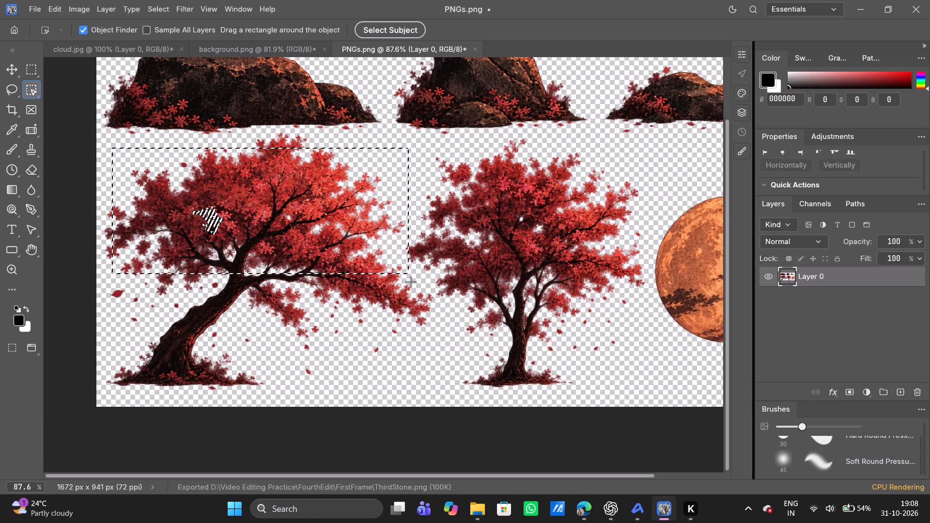
{"action": "left_click_drag", "start_coordinate": [411, 282], "coordinate": [377, 389]}
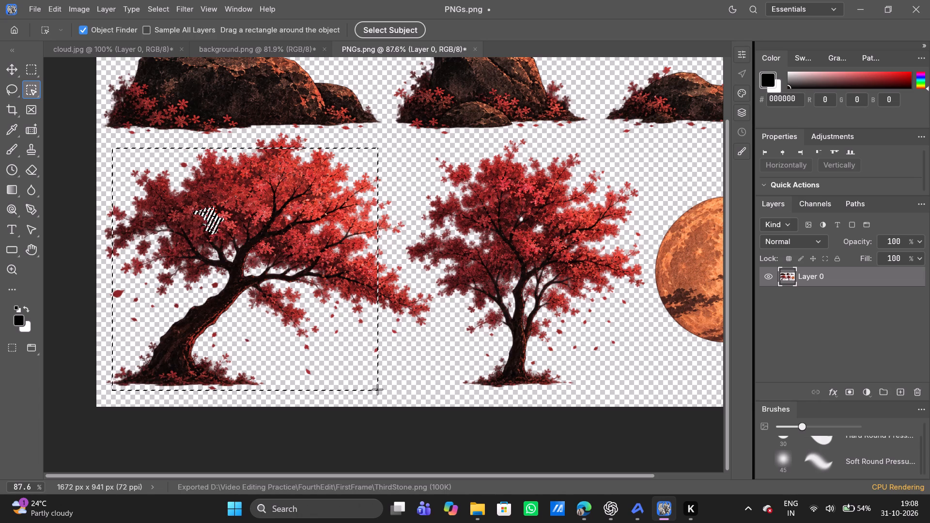
Extend the selection along the upper edge of the leaning tree's crown with the Quick Selection tool.
{"action": "scroll", "coordinate": [236, 230], "scroll_direction": "right", "scroll_amount": 1}
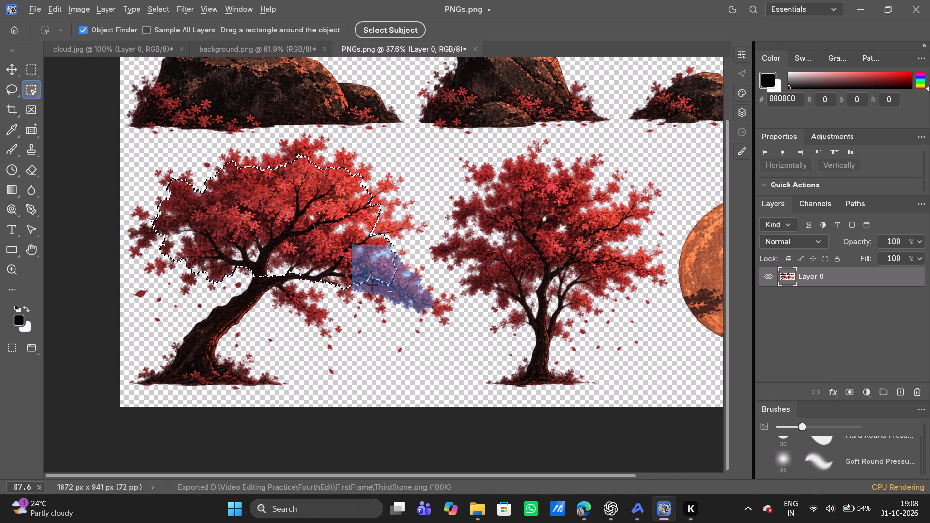
{"action": "scroll", "coordinate": [372, 285], "scroll_direction": "up", "scroll_amount": 1, "text": "alt"}
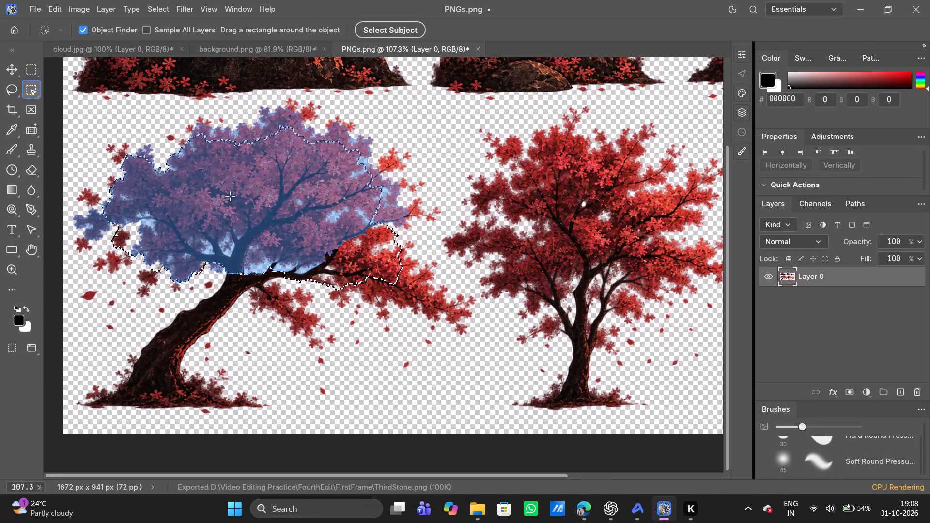
{"action": "right_click", "coordinate": [37, 88]}
{"action": "left_click", "coordinate": [81, 116]}
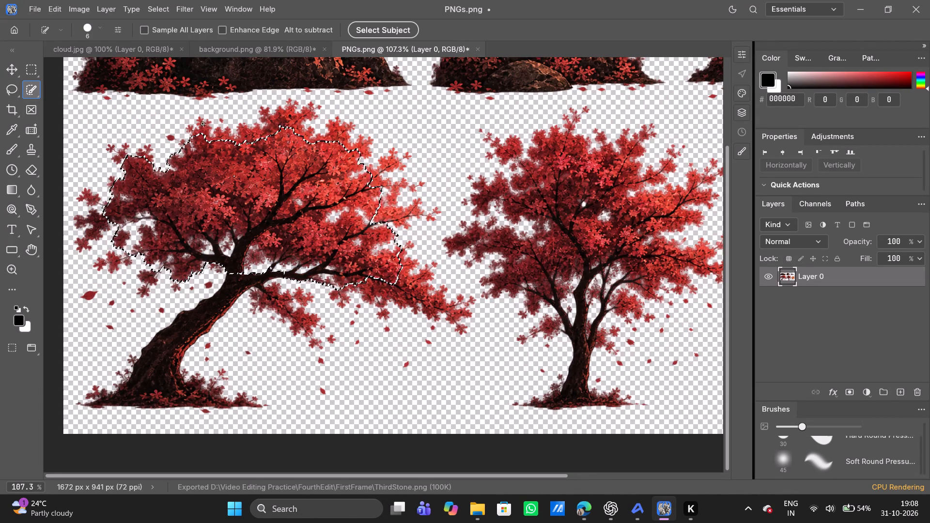
{"action": "left_click_drag", "start_coordinate": [204, 129], "coordinate": [292, 127]}
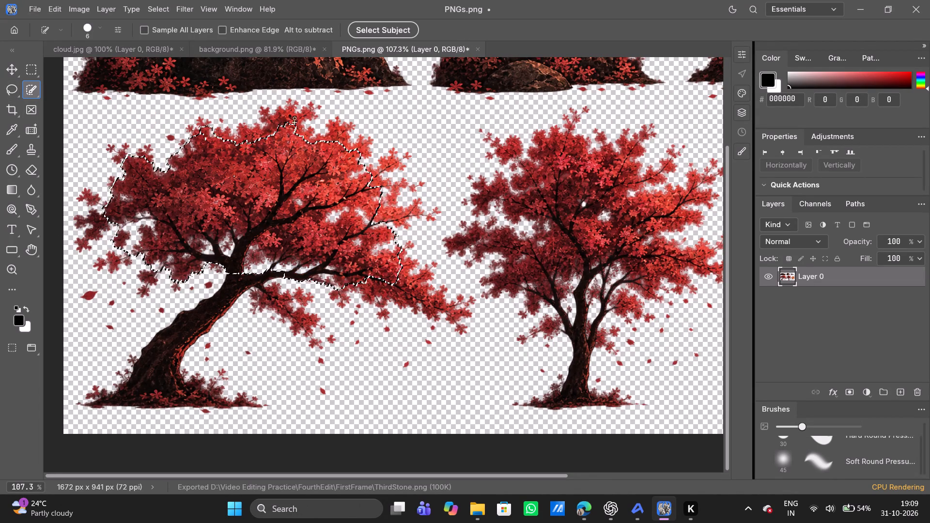
{"action": "left_click_drag", "start_coordinate": [294, 118], "coordinate": [348, 141]}
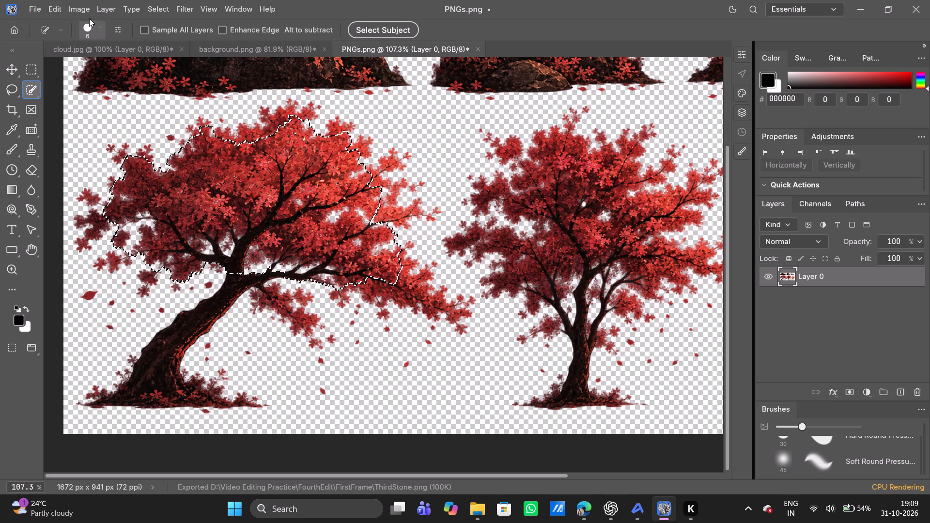
Set the Quick Selection brush size to 20 px and add more of the leaning tree's upper crown and leftmost foliage.
{"action": "left_click", "coordinate": [101, 28]}
{"action": "left_click", "coordinate": [243, 58]}
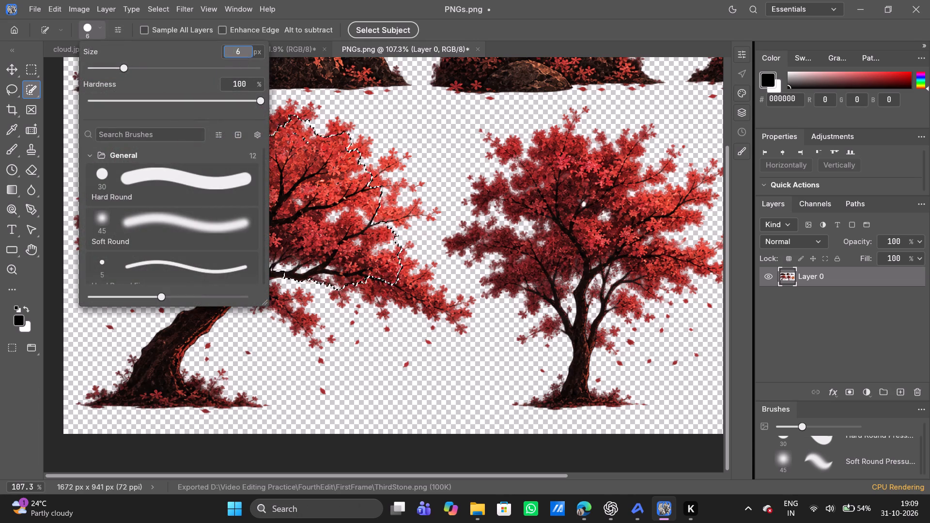
{"action": "key", "text": "BackSpace"}
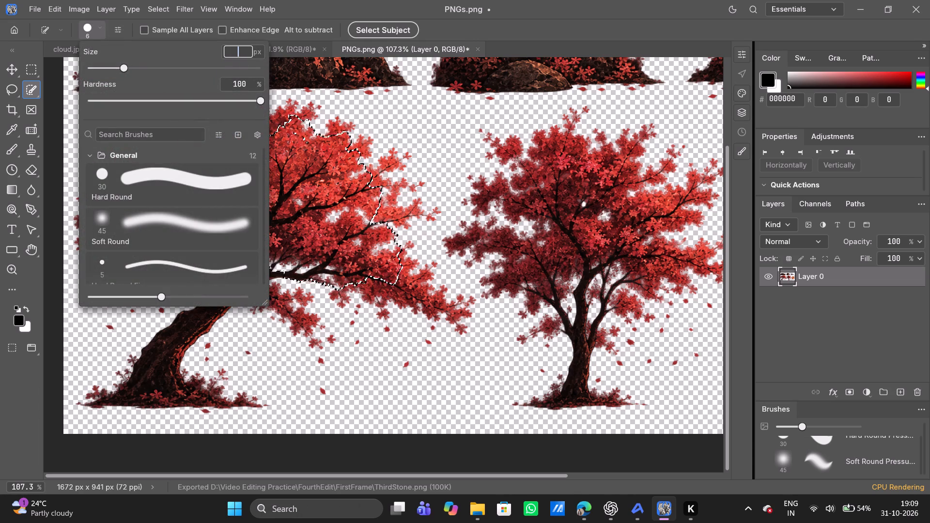
{"action": "type", "text": "20"}
{"action": "key", "text": "Return"}
{"action": "left_click_drag", "start_coordinate": [276, 128], "coordinate": [228, 153]}
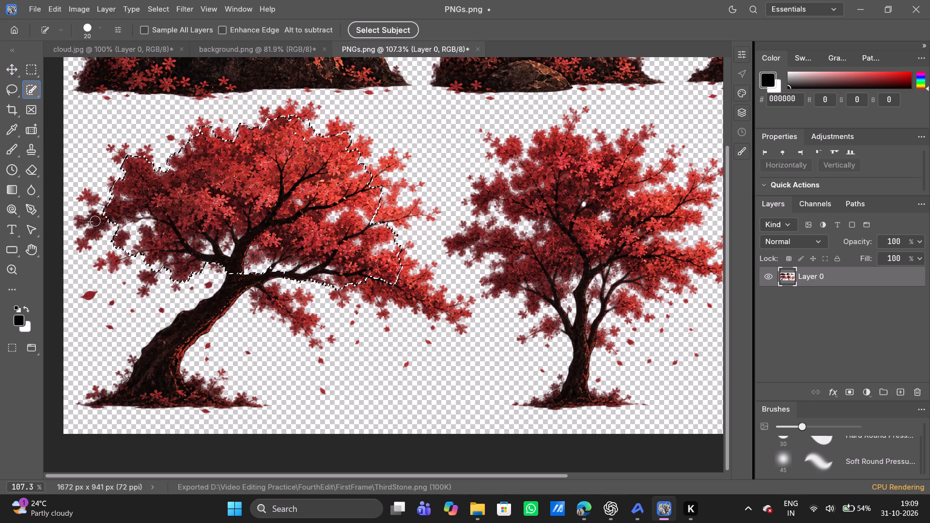
{"action": "left_click", "coordinate": [98, 221]}
{"action": "left_click_drag", "start_coordinate": [98, 221], "coordinate": [93, 242]}
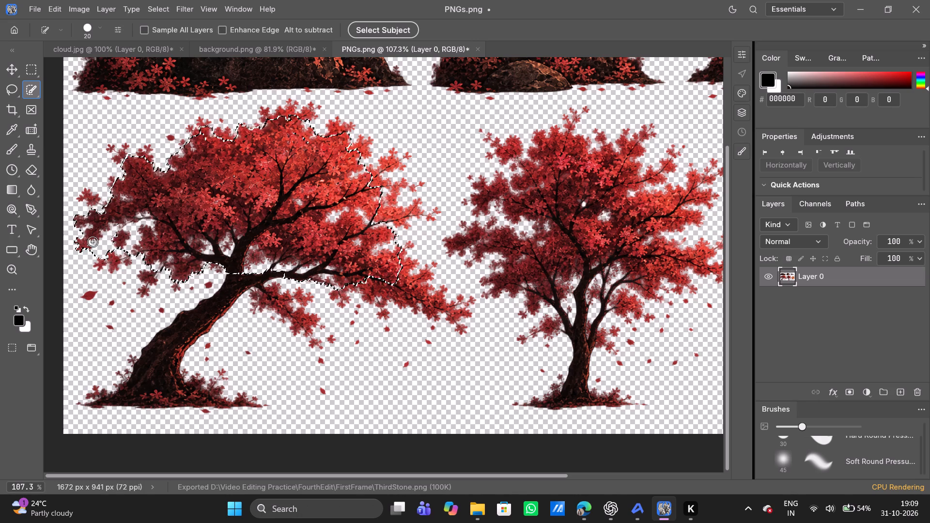
Add the leaning tree's trunk, leafy base and hanging lower branch to the selection with the Quick Selection tool.
{"action": "left_click_drag", "start_coordinate": [238, 260], "coordinate": [222, 308]}
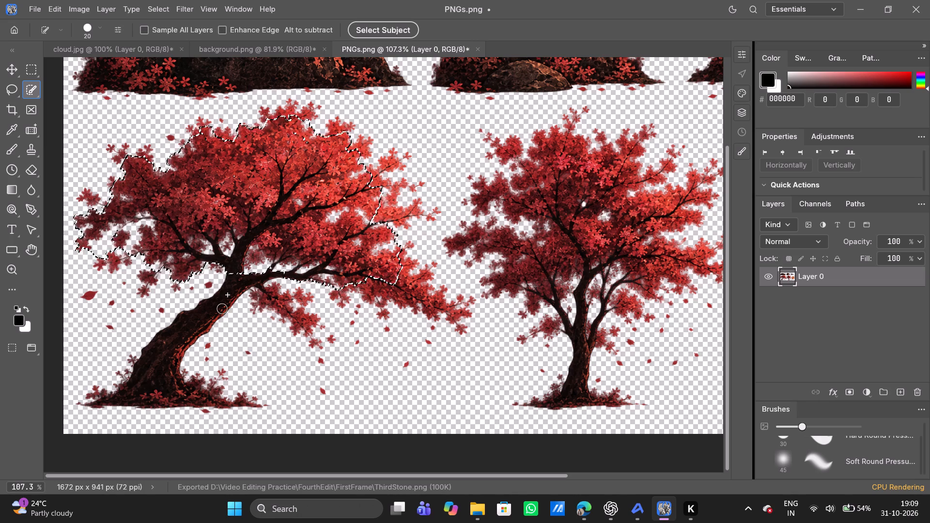
{"action": "left_click_drag", "start_coordinate": [222, 308], "coordinate": [229, 405]}
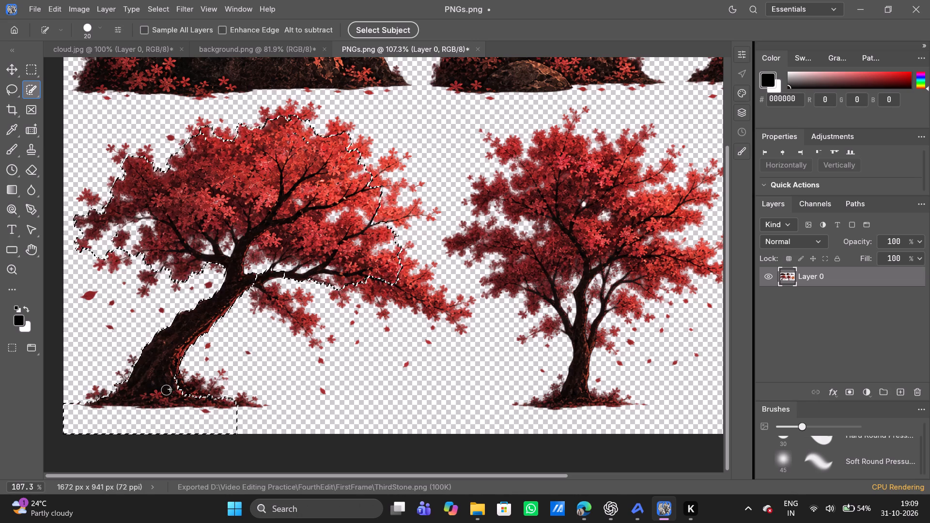
{"action": "left_click_drag", "start_coordinate": [164, 390], "coordinate": [245, 400]}
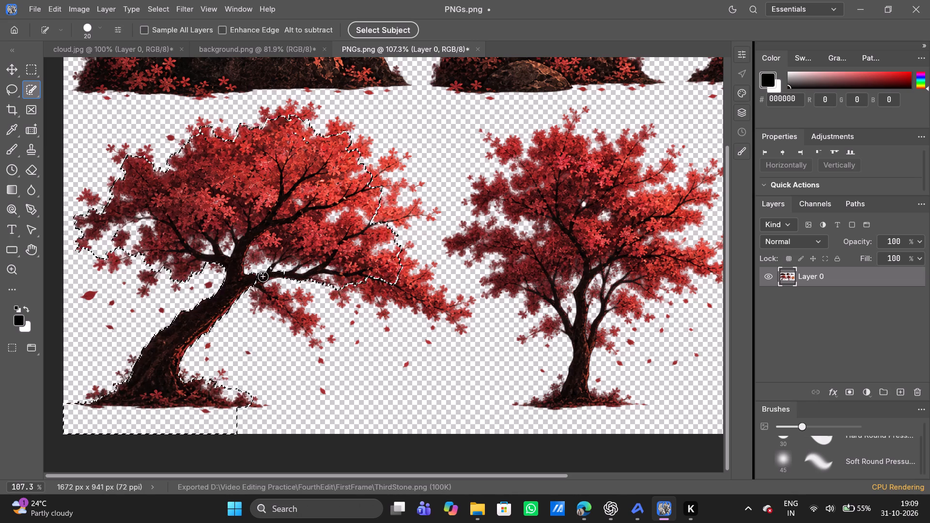
{"action": "left_click_drag", "start_coordinate": [263, 277], "coordinate": [300, 316]}
Extend the selection over the leaning tree's drooping right branch, right-side foliage and remaining blossom tips along the top of the crown.
{"action": "left_click_drag", "start_coordinate": [379, 249], "coordinate": [436, 296]}
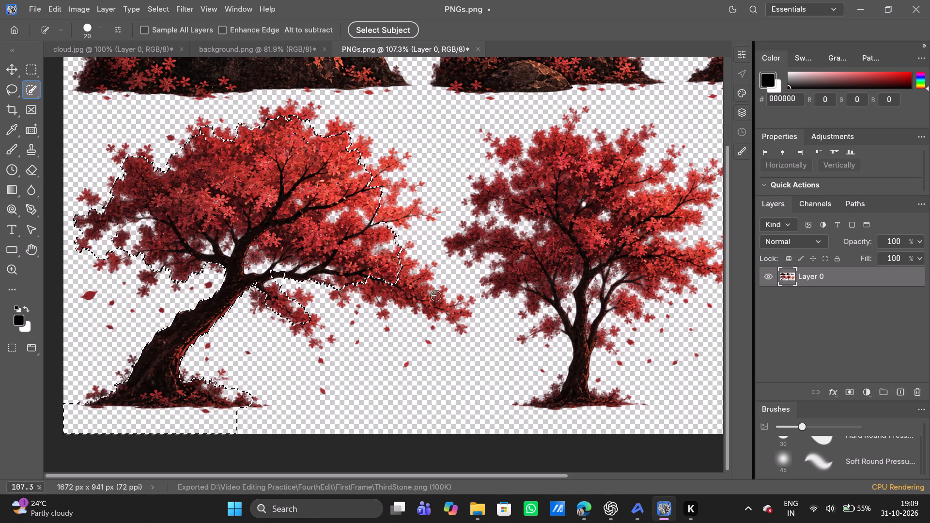
{"action": "left_click_drag", "start_coordinate": [436, 296], "coordinate": [357, 284]}
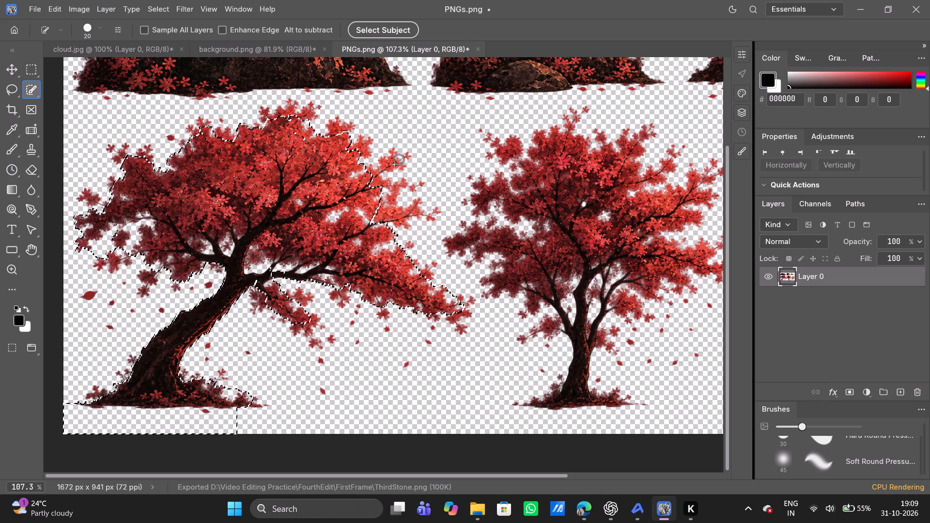
{"action": "left_click_drag", "start_coordinate": [398, 161], "coordinate": [423, 206]}
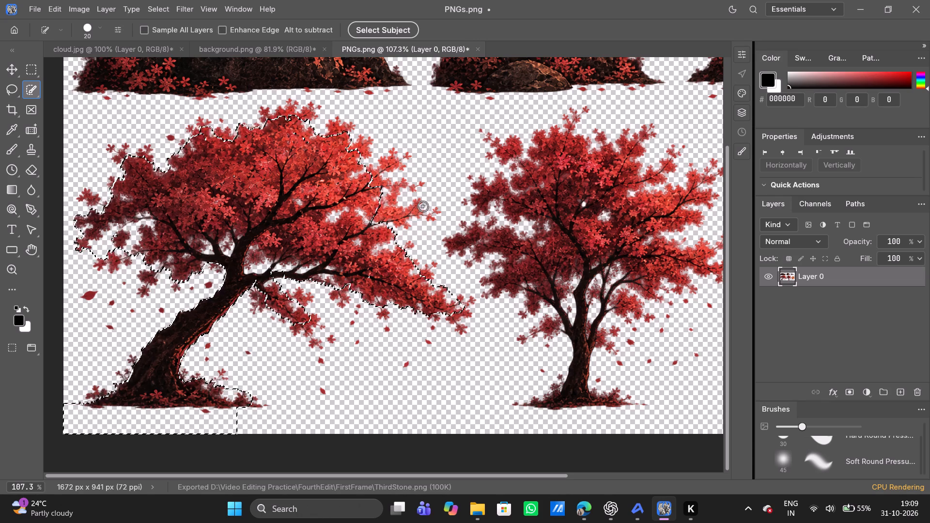
{"action": "left_click_drag", "start_coordinate": [343, 125], "coordinate": [327, 146]}
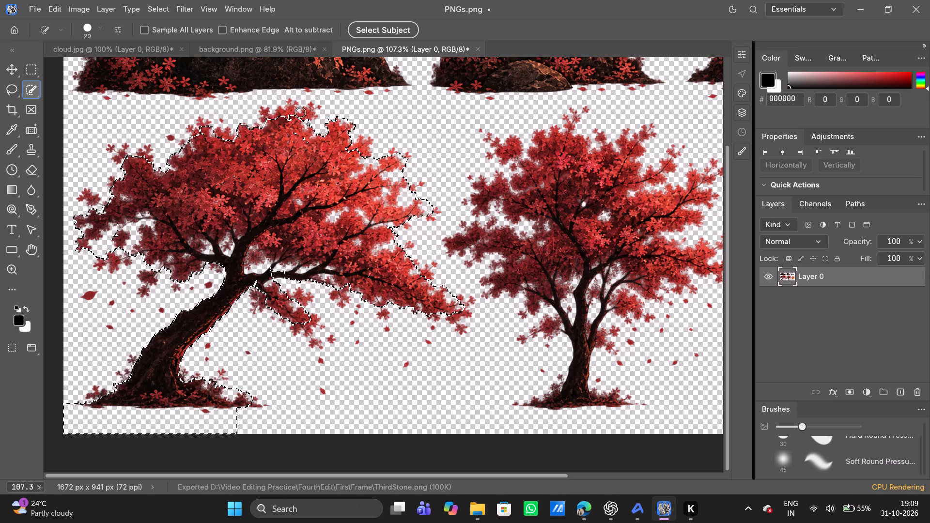
{"action": "left_click_drag", "start_coordinate": [275, 113], "coordinate": [289, 137]}
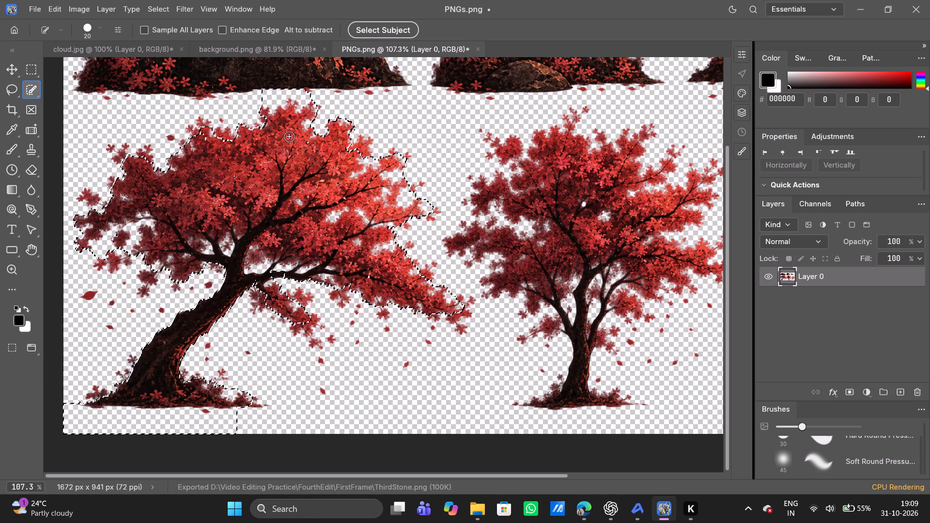
{"action": "left_click_drag", "start_coordinate": [119, 151], "coordinate": [151, 173]}
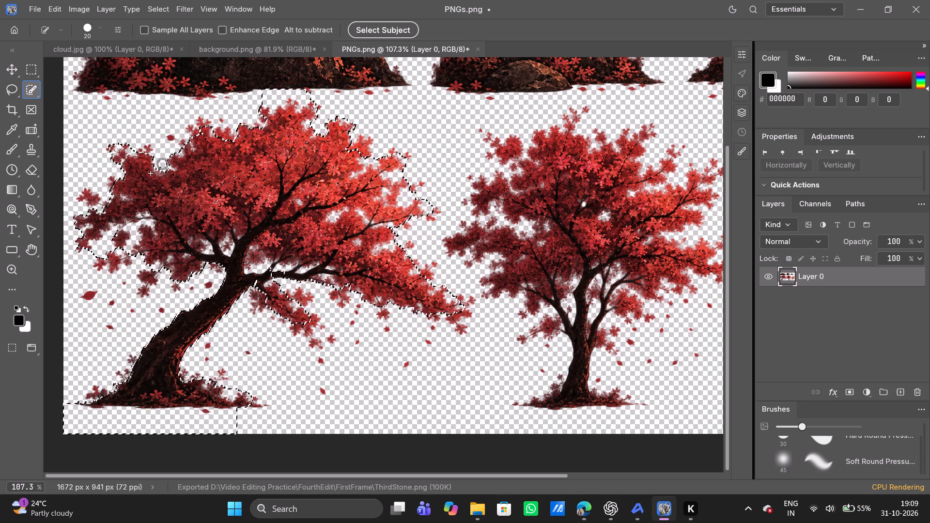
{"action": "left_click_drag", "start_coordinate": [200, 128], "coordinate": [196, 156]}
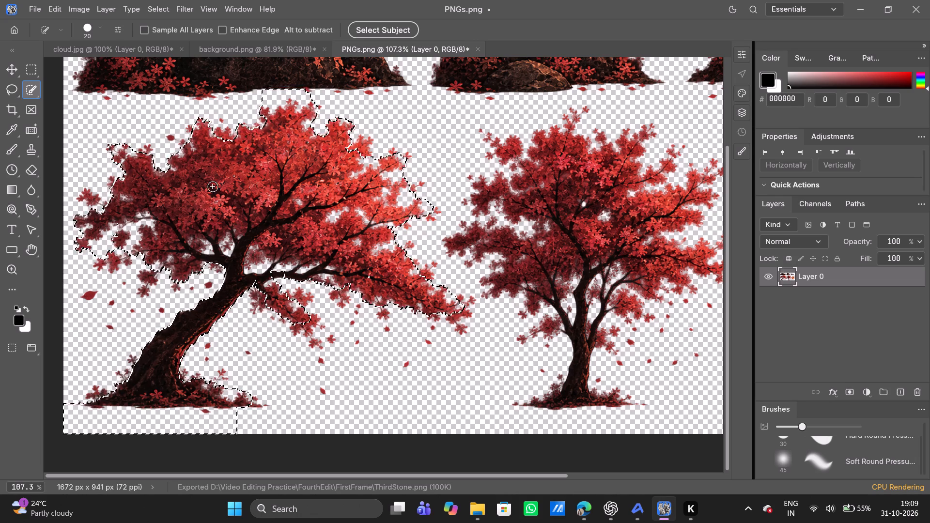
Add the loose petals and low foliage tips beside the leaning tree's trunk to the selection with the Quick Selection tool.
{"action": "scroll", "coordinate": [213, 186], "scroll_direction": "right", "scroll_amount": 1}
{"action": "double_click", "coordinate": [108, 295]}
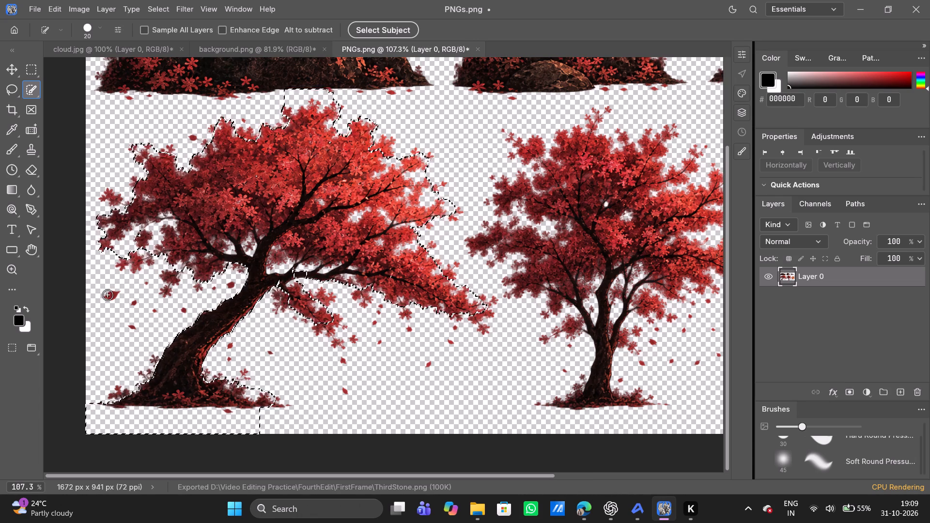
{"action": "left_click", "coordinate": [174, 275]}
{"action": "left_click", "coordinate": [165, 291]}
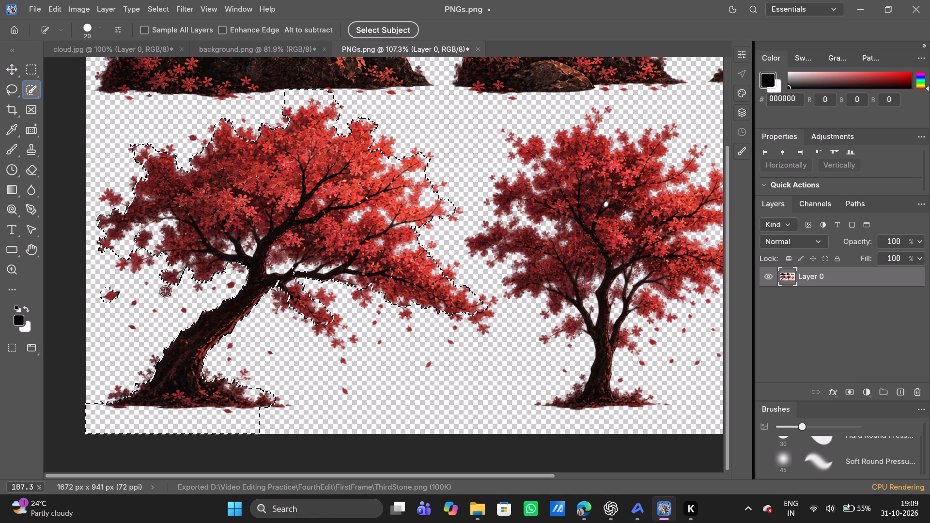
{"action": "left_click", "coordinate": [181, 313]}
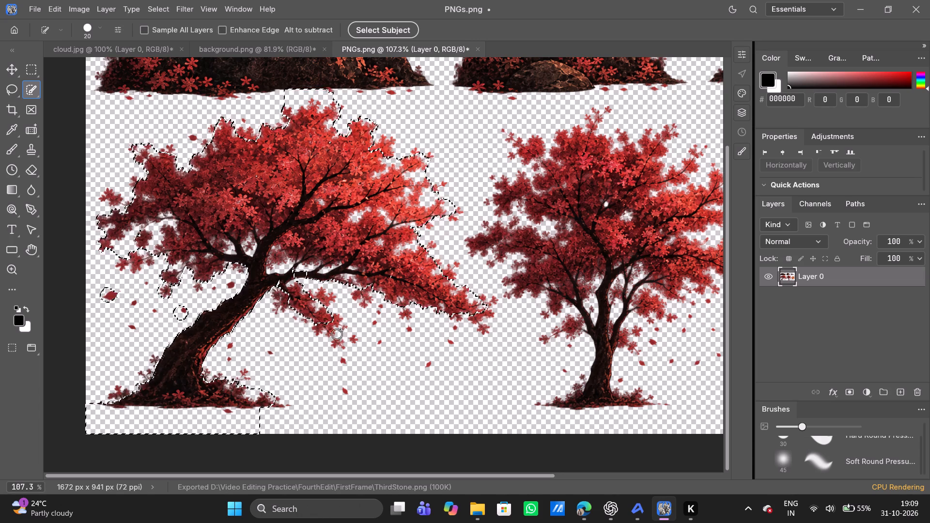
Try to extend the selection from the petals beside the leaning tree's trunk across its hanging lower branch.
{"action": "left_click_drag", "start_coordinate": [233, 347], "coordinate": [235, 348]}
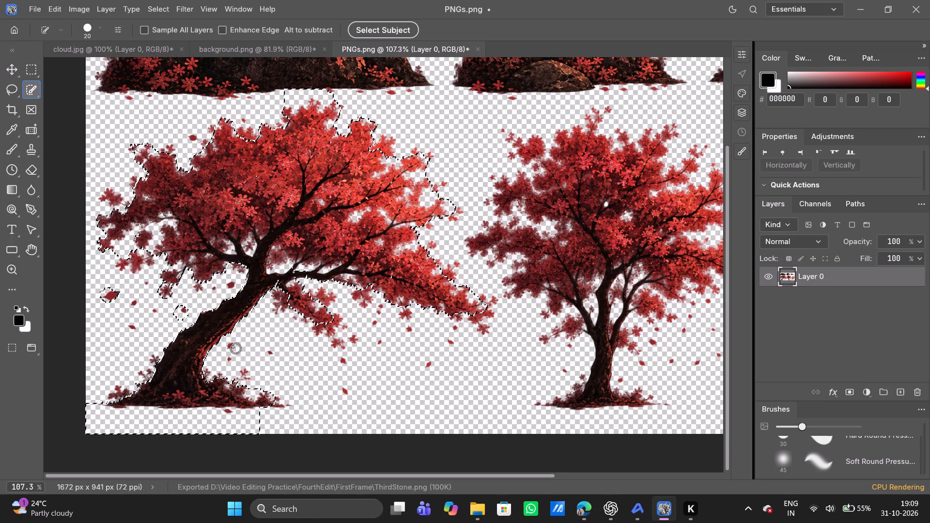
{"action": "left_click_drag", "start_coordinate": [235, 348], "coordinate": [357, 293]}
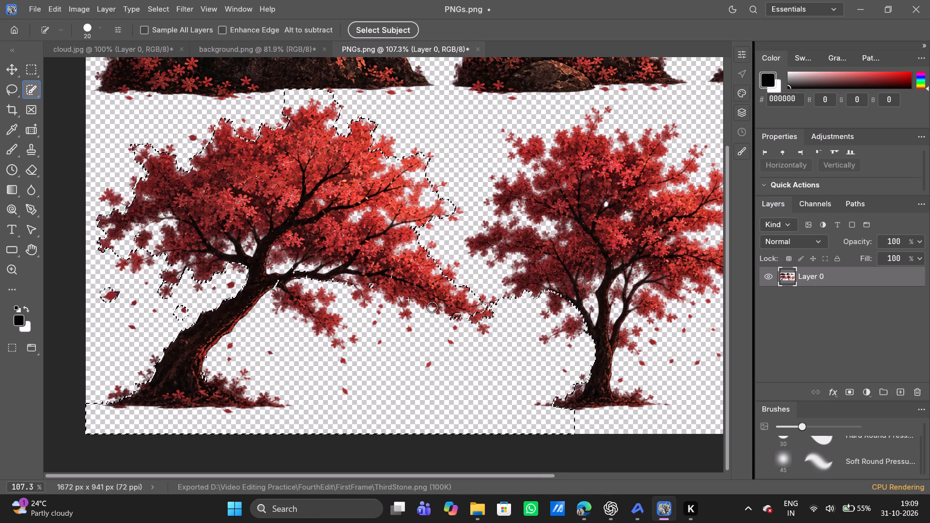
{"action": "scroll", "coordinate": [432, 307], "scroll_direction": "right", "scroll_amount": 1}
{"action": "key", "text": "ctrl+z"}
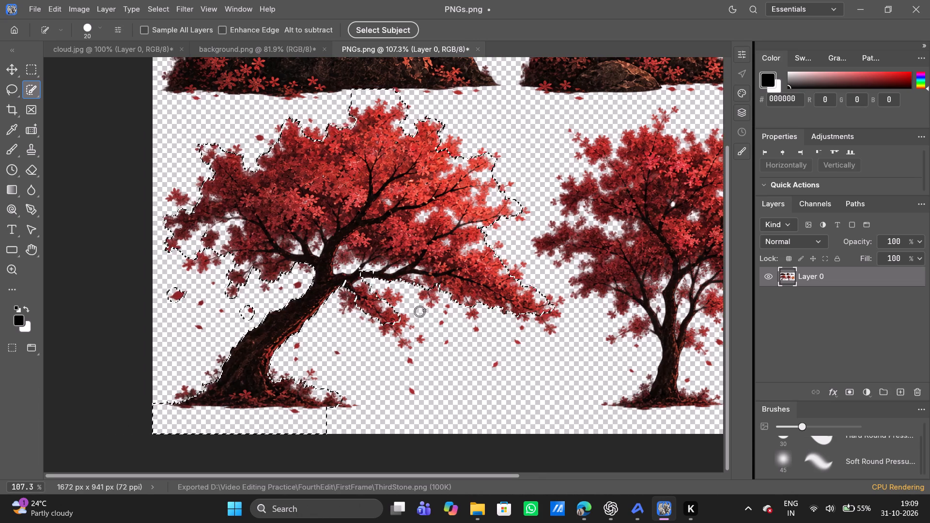
Add the leaning tree's hanging lower branch and two nearby loose petals to the selection.
{"action": "left_click_drag", "start_coordinate": [423, 302], "coordinate": [374, 355]}
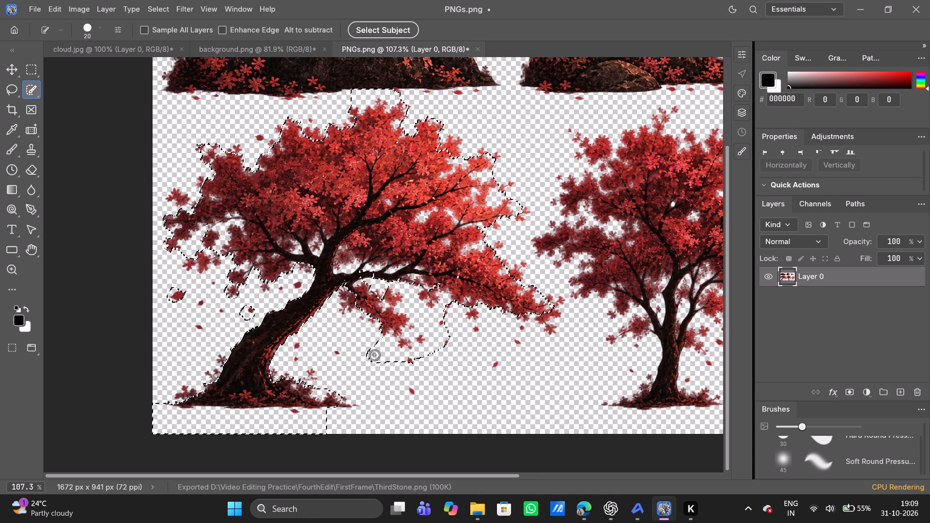
{"action": "left_click", "coordinate": [338, 353]}
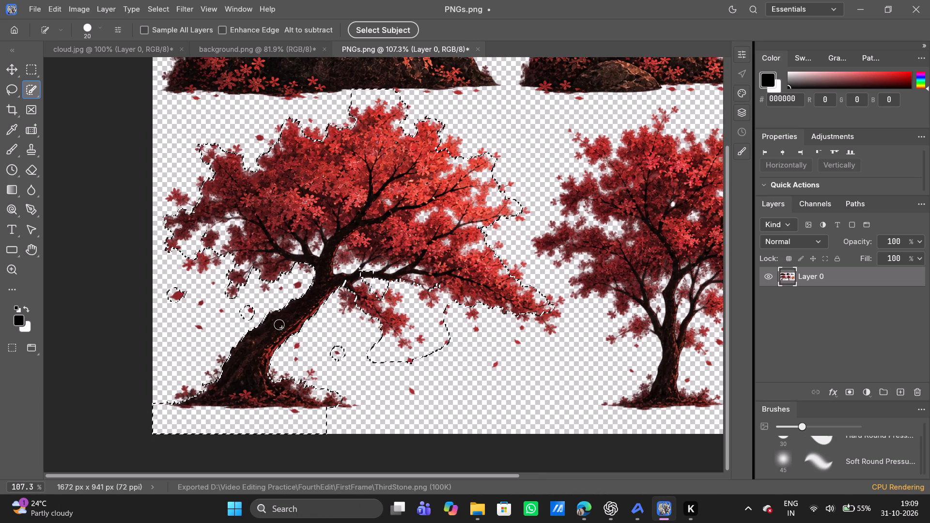
{"action": "left_click", "coordinate": [201, 305]}
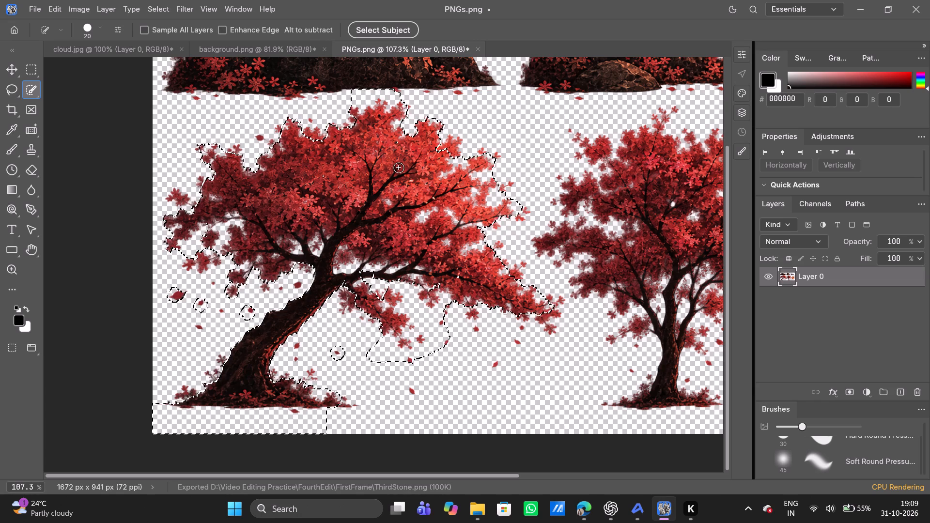
Open the leaning tree's selection in Select and Mask.
{"action": "right_click", "coordinate": [362, 189]}
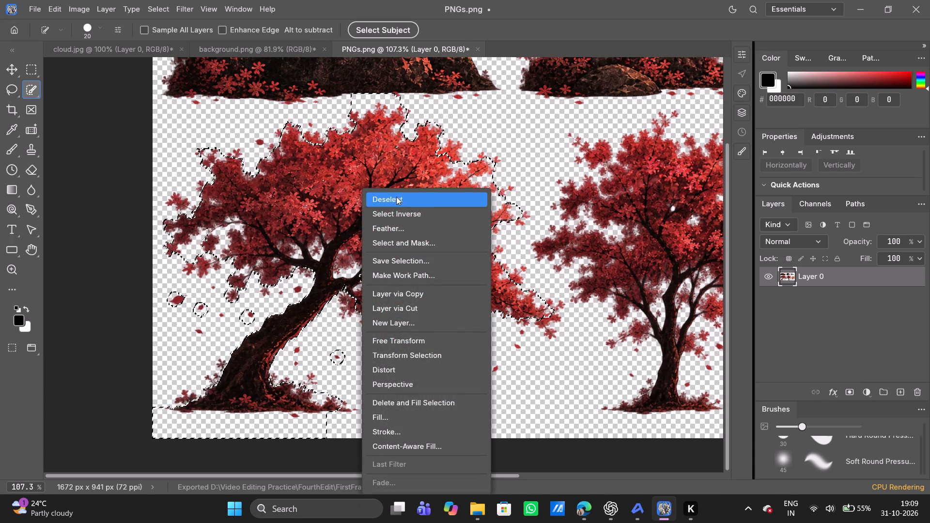
{"action": "left_click", "coordinate": [395, 241]}
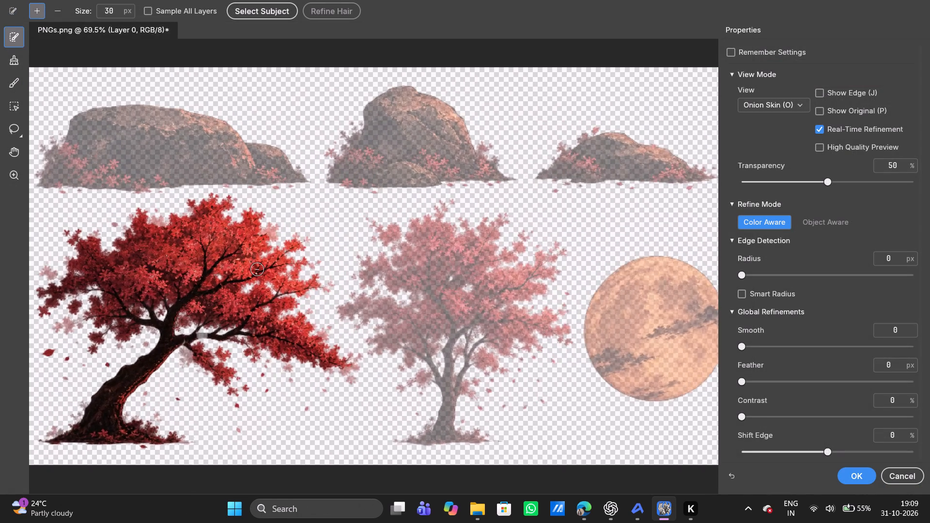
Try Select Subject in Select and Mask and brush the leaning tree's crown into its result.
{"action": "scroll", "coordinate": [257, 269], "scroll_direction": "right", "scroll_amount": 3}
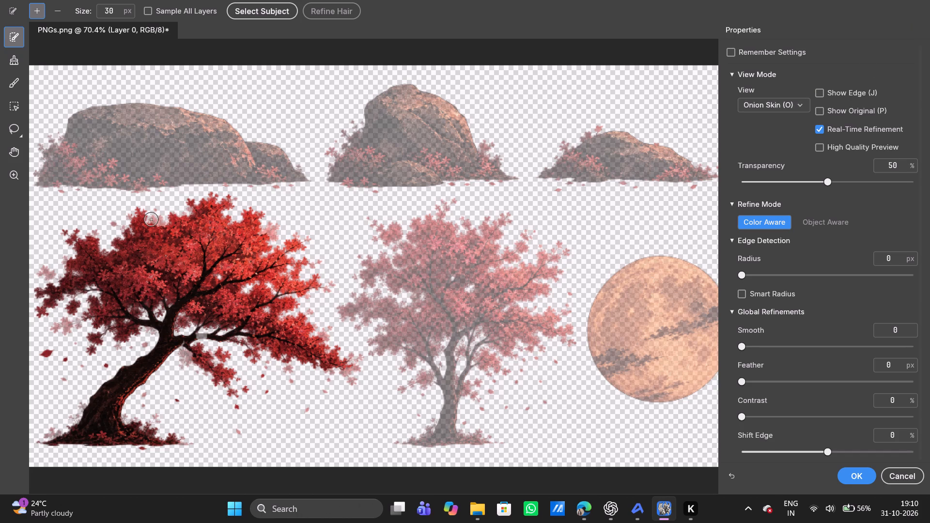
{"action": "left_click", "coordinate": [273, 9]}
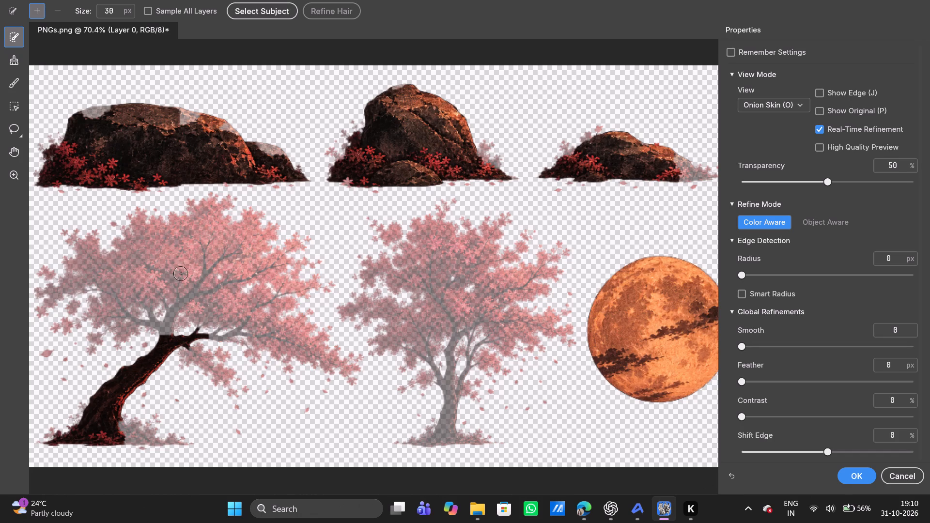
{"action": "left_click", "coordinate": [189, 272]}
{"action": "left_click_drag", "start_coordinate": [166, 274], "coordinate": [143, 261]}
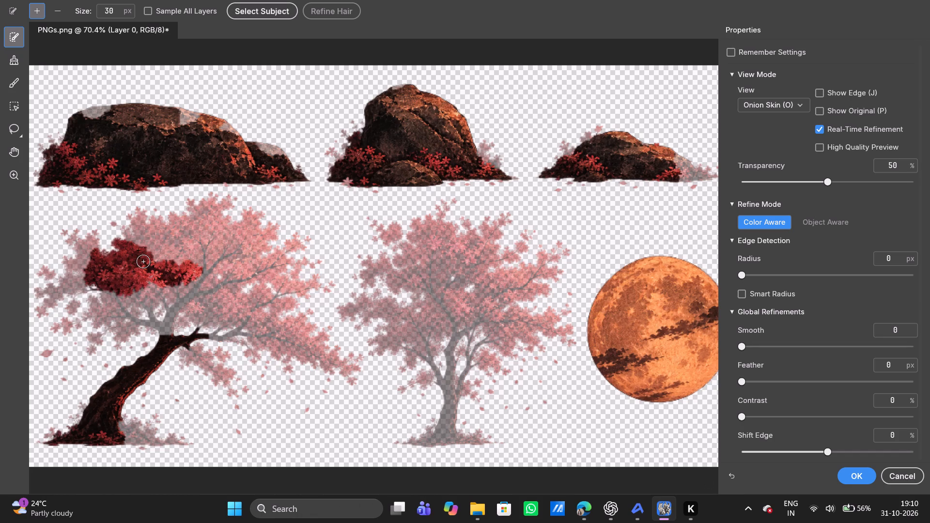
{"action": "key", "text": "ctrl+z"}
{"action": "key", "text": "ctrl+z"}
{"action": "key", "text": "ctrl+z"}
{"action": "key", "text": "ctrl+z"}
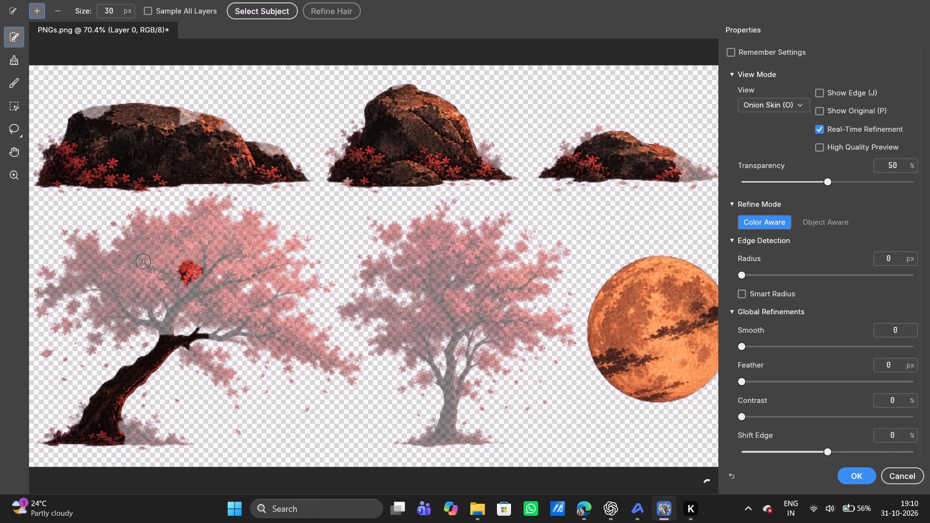
Brush the leaning tree's leftmost foliage, the gap in its lower right branch and the start of the hanging branch into the selection.
{"action": "scroll", "coordinate": [176, 272], "scroll_direction": "right", "scroll_amount": 1}
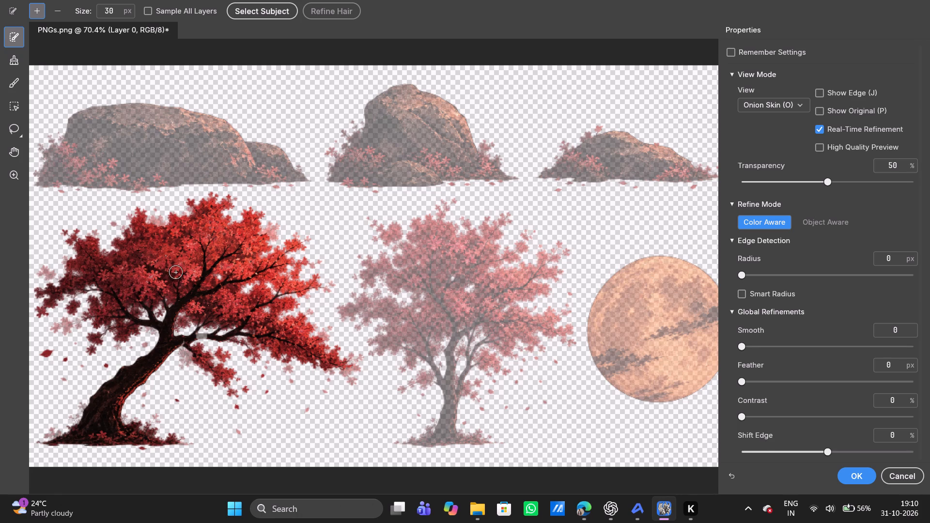
{"action": "scroll", "coordinate": [176, 272], "scroll_direction": "right", "scroll_amount": 1}
{"action": "left_click_drag", "start_coordinate": [44, 272], "coordinate": [66, 279]}
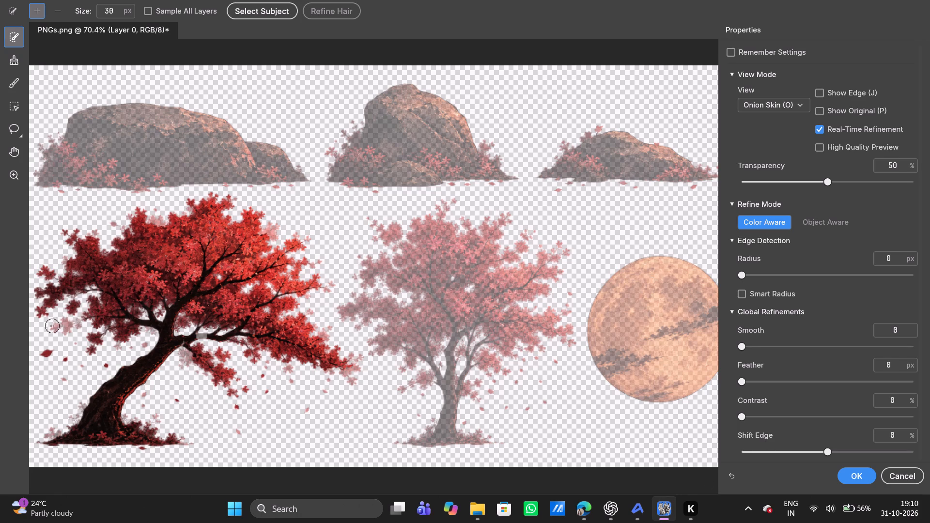
{"action": "left_click_drag", "start_coordinate": [57, 328], "coordinate": [88, 325]}
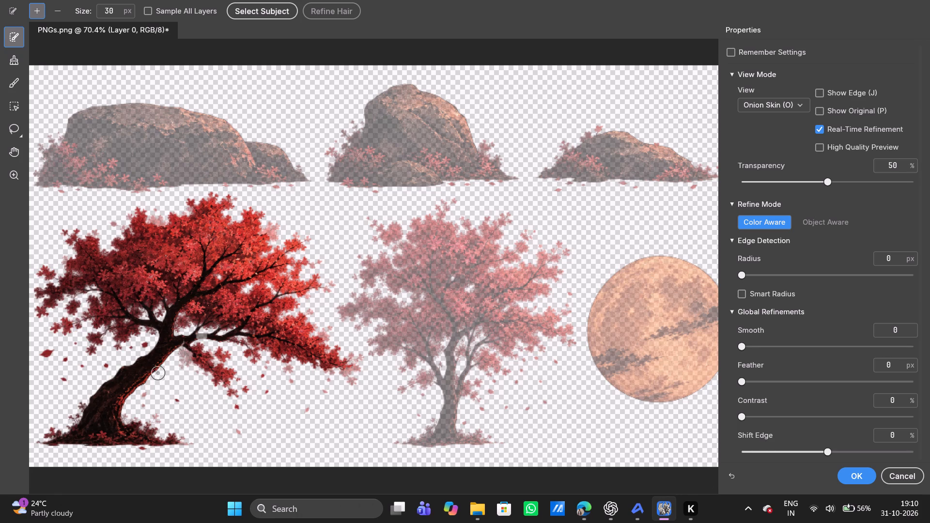
{"action": "left_click_drag", "start_coordinate": [213, 340], "coordinate": [172, 342]}
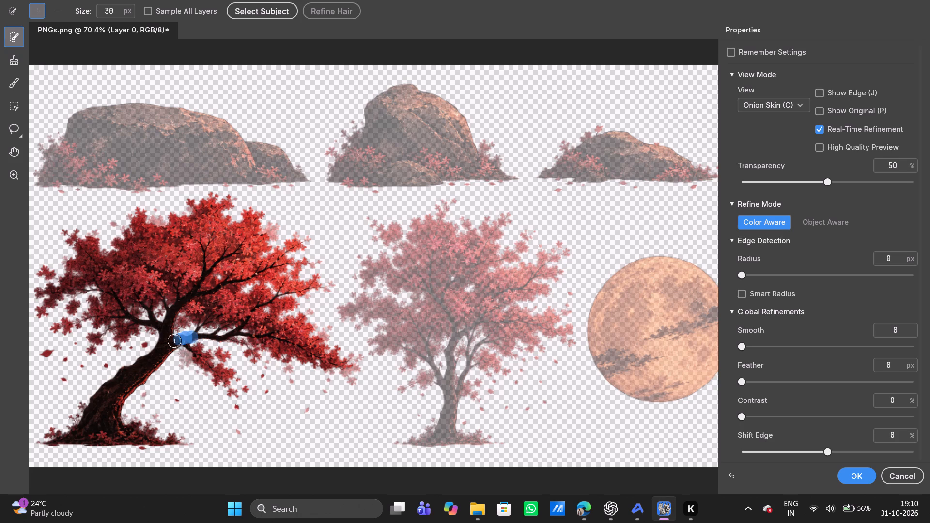
{"action": "left_click_drag", "start_coordinate": [172, 342], "coordinate": [171, 343]}
{"action": "left_click_drag", "start_coordinate": [214, 358], "coordinate": [186, 354]}
Add the fallen petals below the leaning tree's branches and the tip of its drooping right branch to the selection.
{"action": "left_click", "coordinate": [240, 433]}
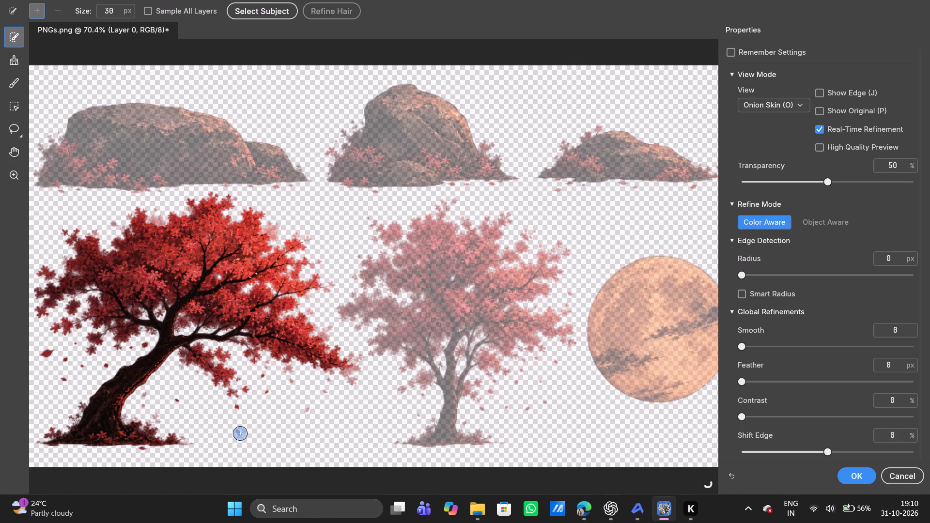
{"action": "left_click", "coordinate": [308, 411]}
{"action": "left_click_drag", "start_coordinate": [327, 391], "coordinate": [352, 370]}
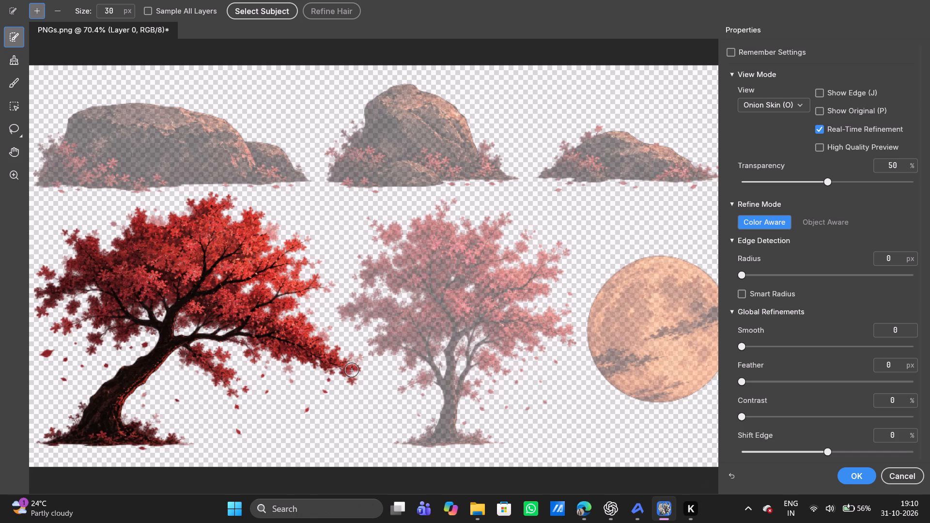
{"action": "left_click_drag", "start_coordinate": [258, 362], "coordinate": [270, 364]}
{"action": "left_click_drag", "start_coordinate": [292, 364], "coordinate": [289, 382]}
Brush both sides of the leafy base around the leaning tree's trunk into the selection.
{"action": "left_click_drag", "start_coordinate": [142, 395], "coordinate": [181, 437]}
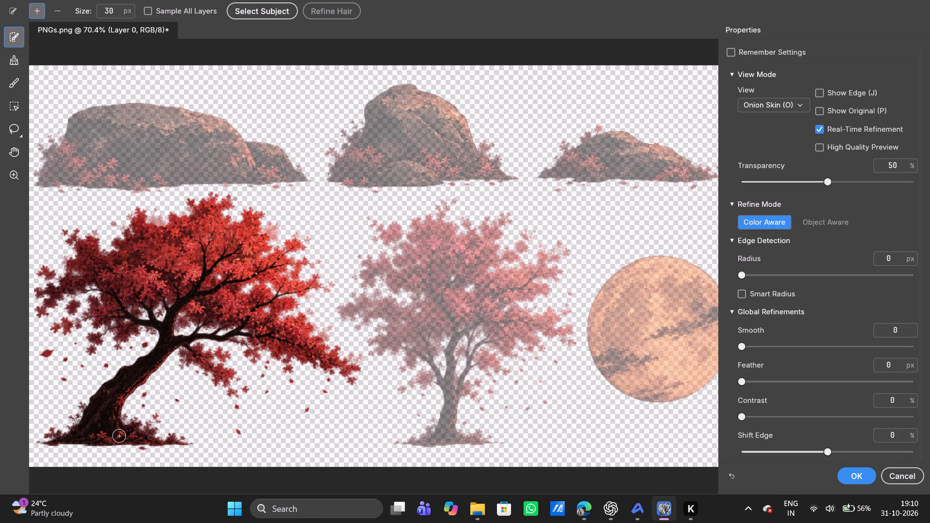
{"action": "left_click_drag", "start_coordinate": [82, 413], "coordinate": [71, 427]}
{"action": "left_click_drag", "start_coordinate": [46, 437], "coordinate": [63, 446]}
Add the remaining blossoms and loose petals along the leaning tree's upper and right crown edges to the selection.
{"action": "left_click_drag", "start_coordinate": [155, 231], "coordinate": [159, 220]}
{"action": "left_click_drag", "start_coordinate": [277, 235], "coordinate": [258, 241]}
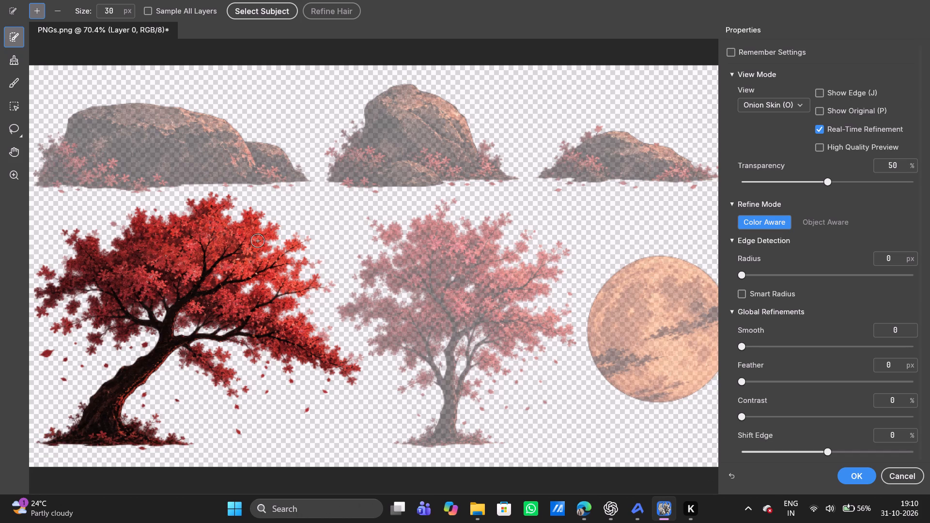
{"action": "left_click", "coordinate": [327, 286]}
{"action": "left_click", "coordinate": [115, 226]}
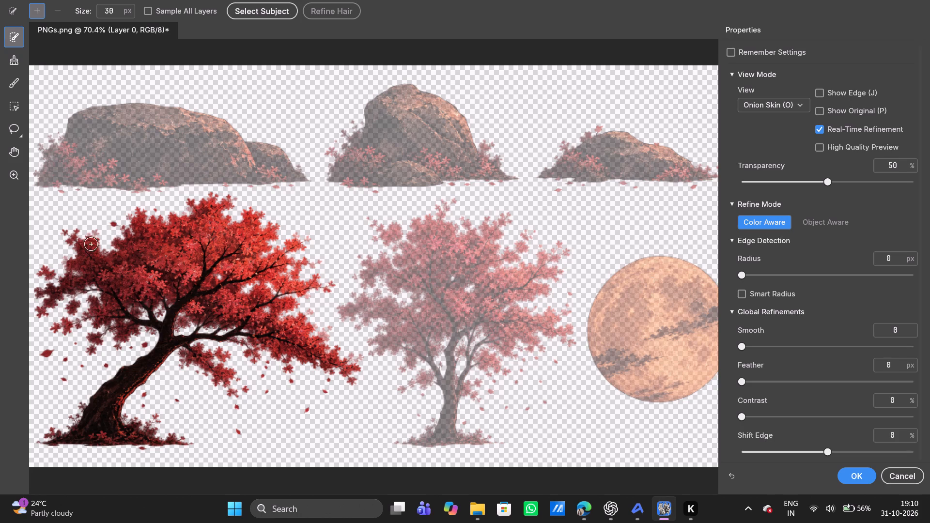
{"action": "left_click_drag", "start_coordinate": [97, 234], "coordinate": [118, 257]}
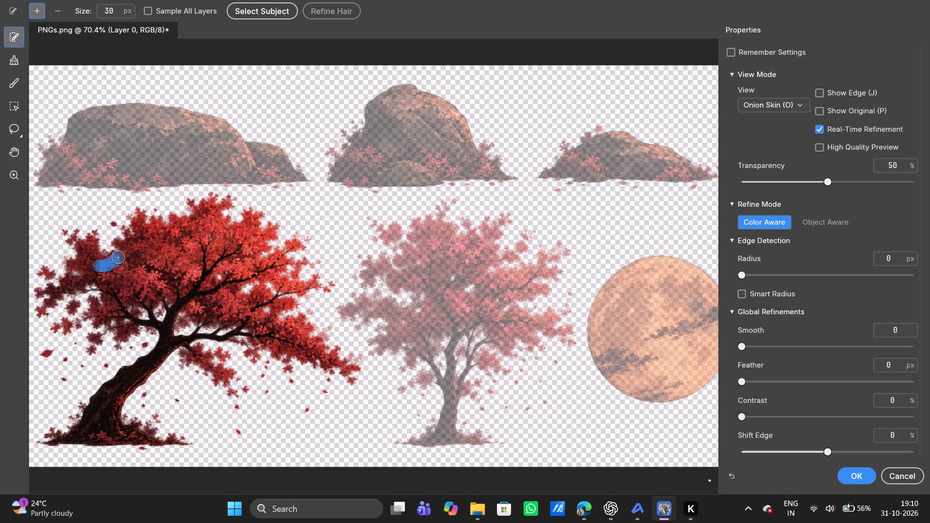
{"action": "left_click", "coordinate": [138, 217]}
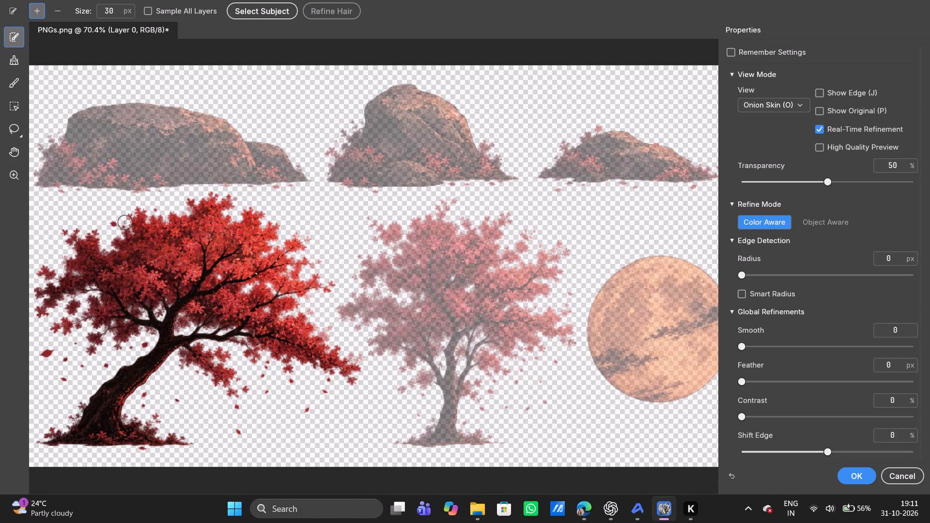
Brush the leaning tree's left foliage and the gap beside its trunk fork into the selection, and accept the refined selection.
{"action": "left_click_drag", "start_coordinate": [65, 261], "coordinate": [84, 276]}
{"action": "scroll", "coordinate": [171, 302], "scroll_direction": "right", "scroll_amount": 1}
{"action": "scroll", "coordinate": [174, 333], "scroll_direction": "up", "scroll_amount": 2, "text": "alt"}
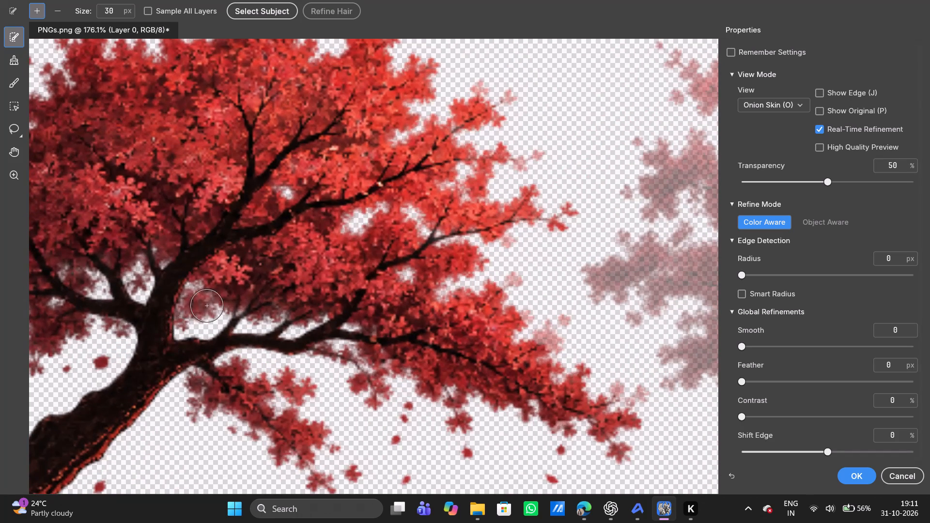
{"action": "left_click", "coordinate": [201, 304]}
{"action": "scroll", "coordinate": [175, 434], "scroll_direction": "down", "scroll_amount": 1, "text": "alt"}
{"action": "scroll", "coordinate": [175, 434], "scroll_direction": "down", "scroll_amount": 1}
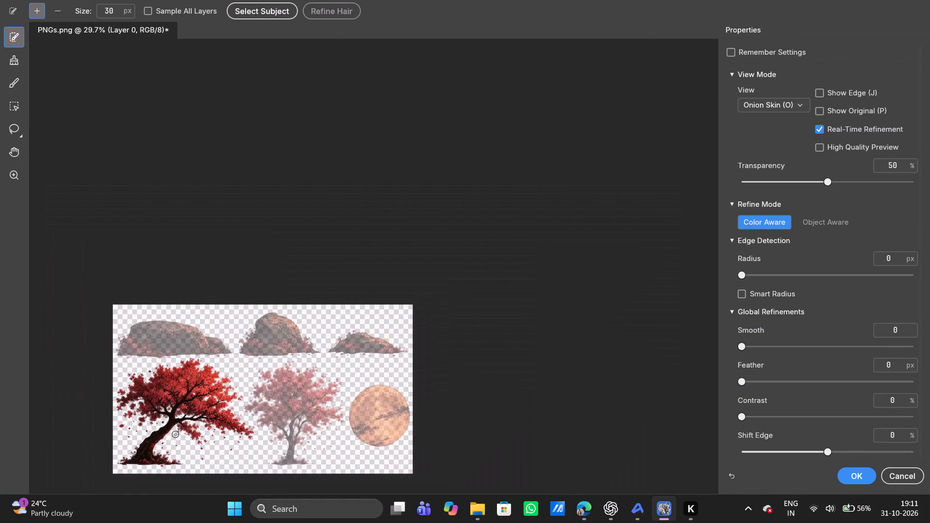
{"action": "scroll", "coordinate": [175, 434], "scroll_direction": "up", "scroll_amount": 2}
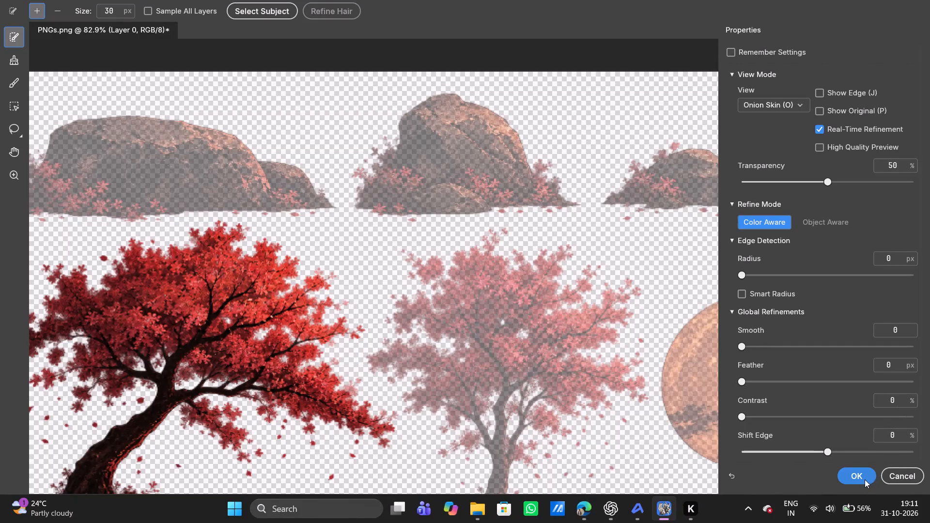
{"action": "left_click", "coordinate": [865, 479]}
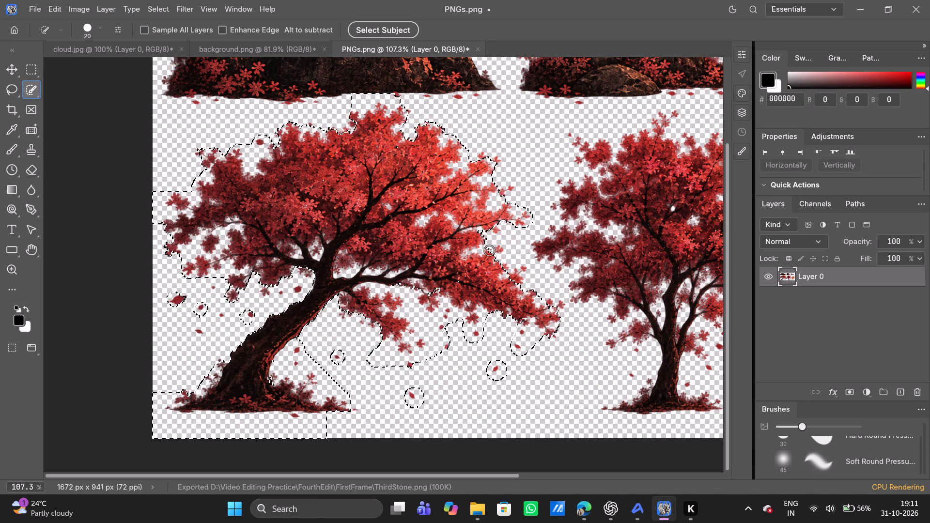
Add a layer mask to Layer 0 from the leaning tree selection.
{"action": "left_click", "coordinate": [853, 389]}
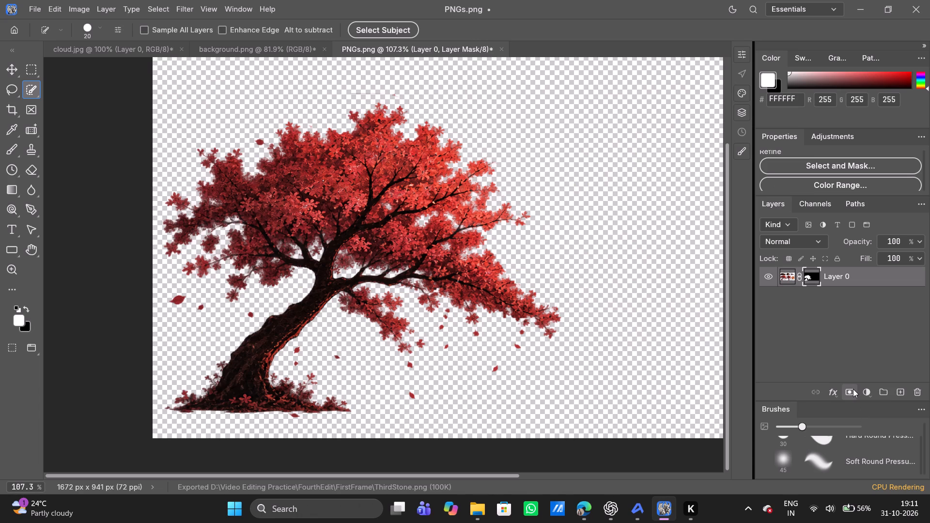
Check the exported stone images in the FirstFrame folder, viewing from FirstStone through to ThirdStone, and return to the image editor.
{"action": "left_click", "coordinate": [484, 509]}
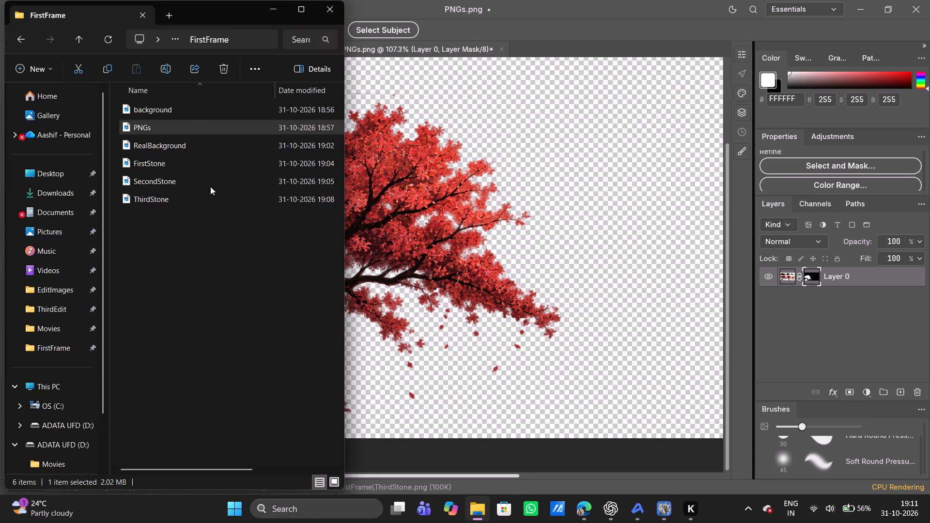
{"action": "double_click", "coordinate": [168, 157]}
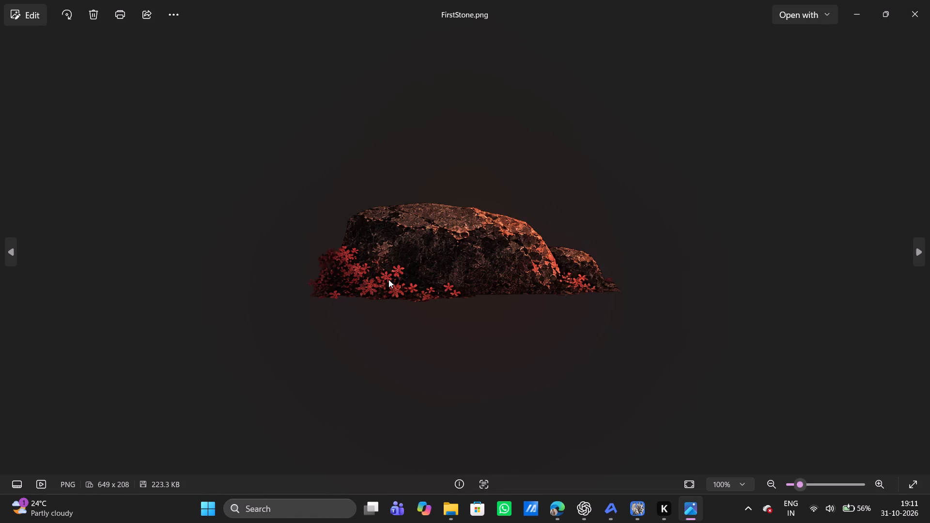
{"action": "left_click", "coordinate": [922, 257]}
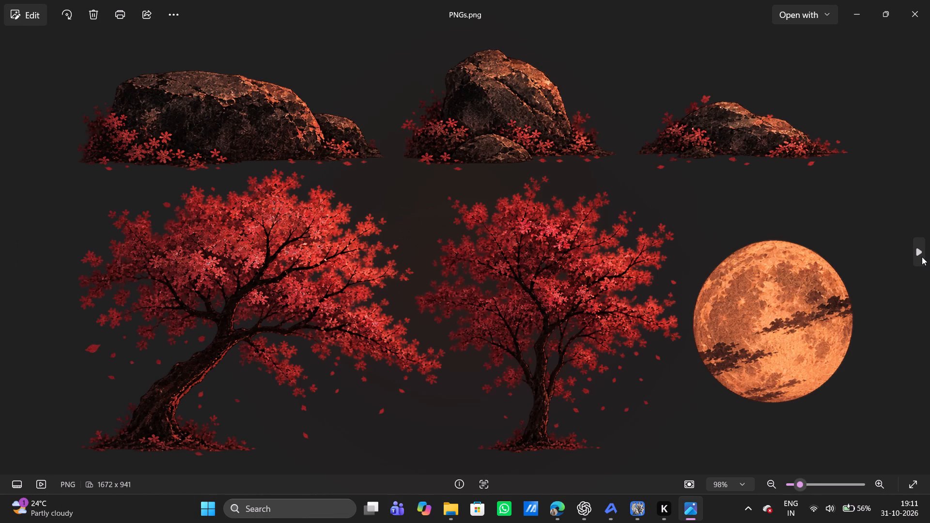
{"action": "left_click", "coordinate": [922, 257]}
{"action": "left_click", "coordinate": [922, 257]}
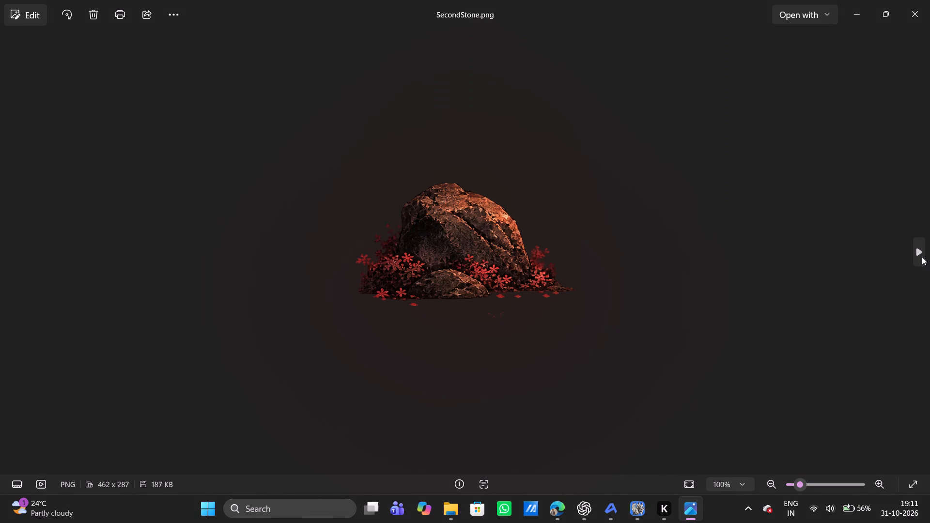
{"action": "left_click", "coordinate": [922, 257]}
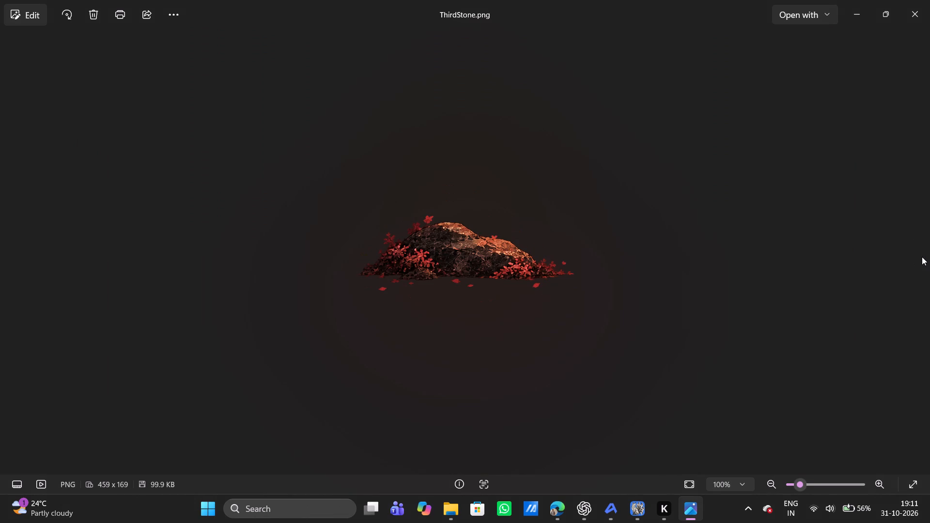
{"action": "left_click", "coordinate": [922, 257]}
{"action": "left_click", "coordinate": [929, 0]}
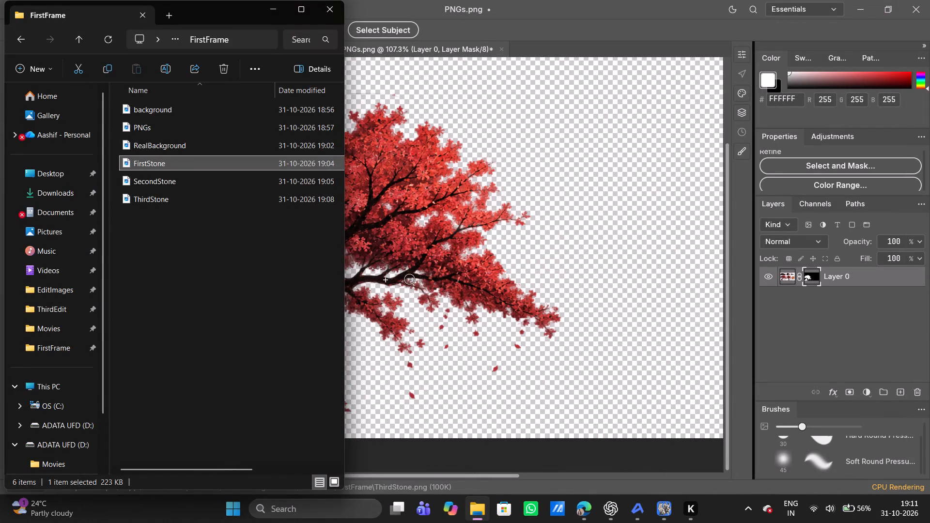
{"action": "left_click", "coordinate": [272, 8]}
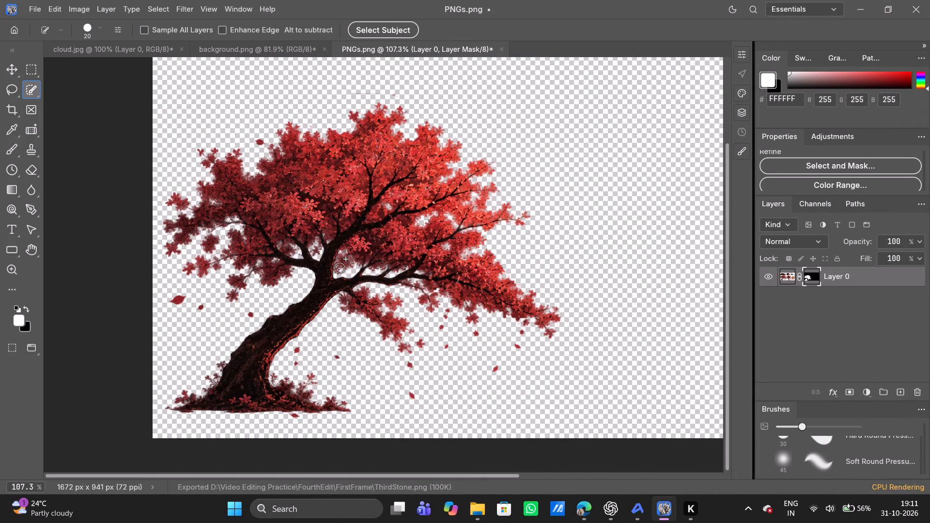
Quick export the masked leaning tree layer as a PNG named FirstTree in the FirstFrame folder.
{"action": "right_click", "coordinate": [843, 273]}
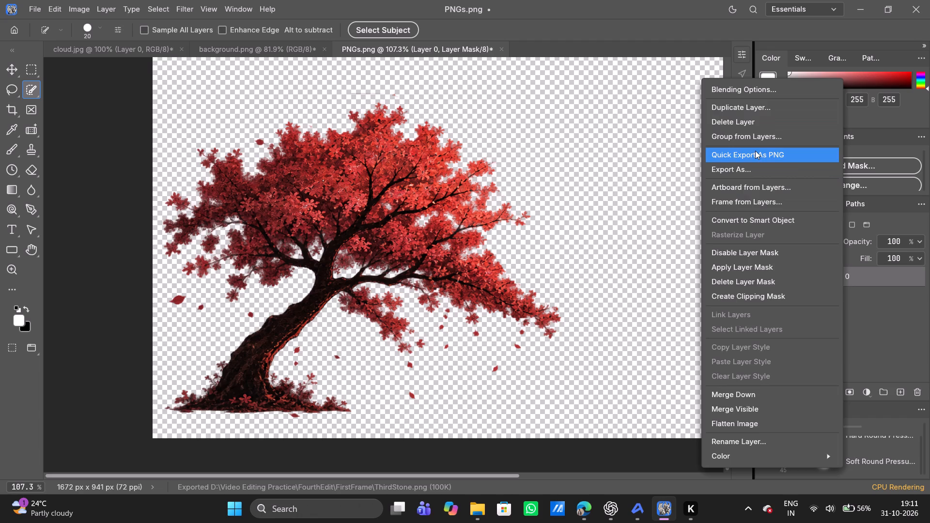
{"action": "left_click", "coordinate": [755, 151]}
{"action": "key", "text": "BackSpace"}
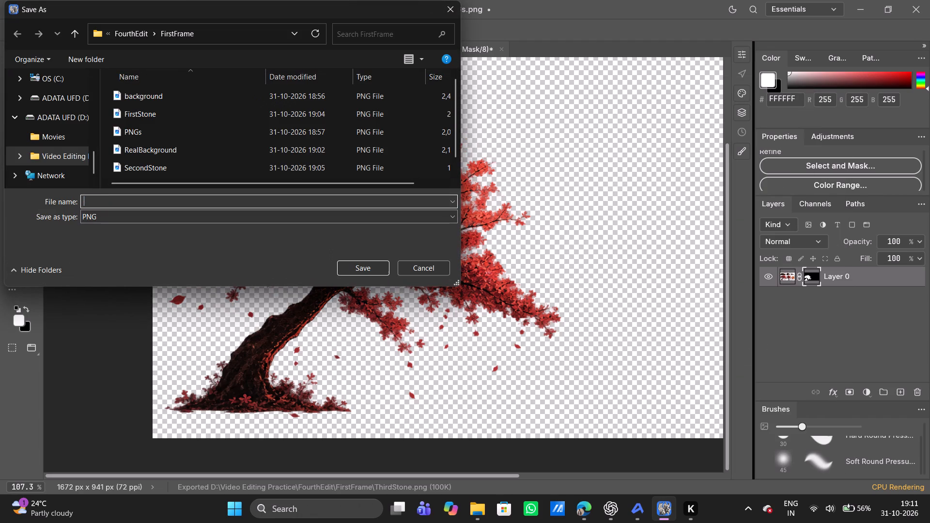
{"action": "type", "text": "FirstTree"}
{"action": "key", "text": "Return"}
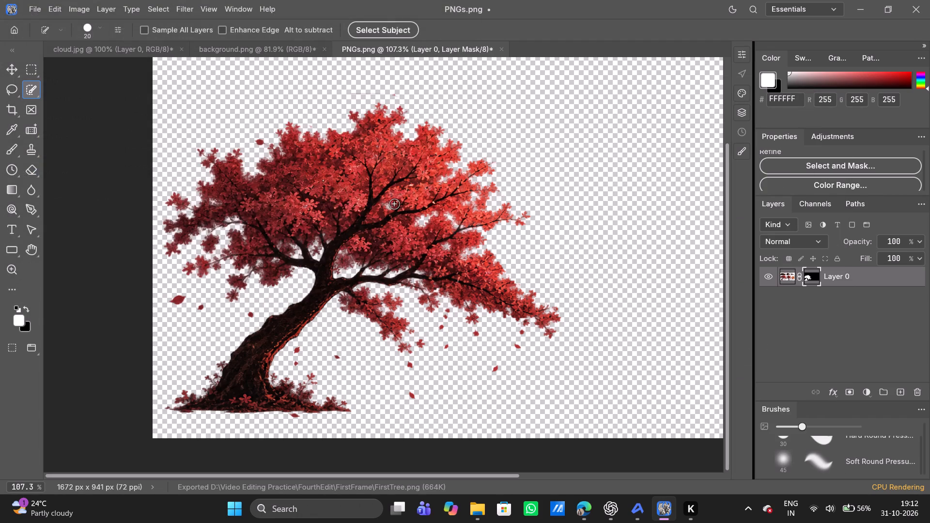
Undo the layer mask on Layer 0.
{"action": "key", "text": "ctrl+z"}
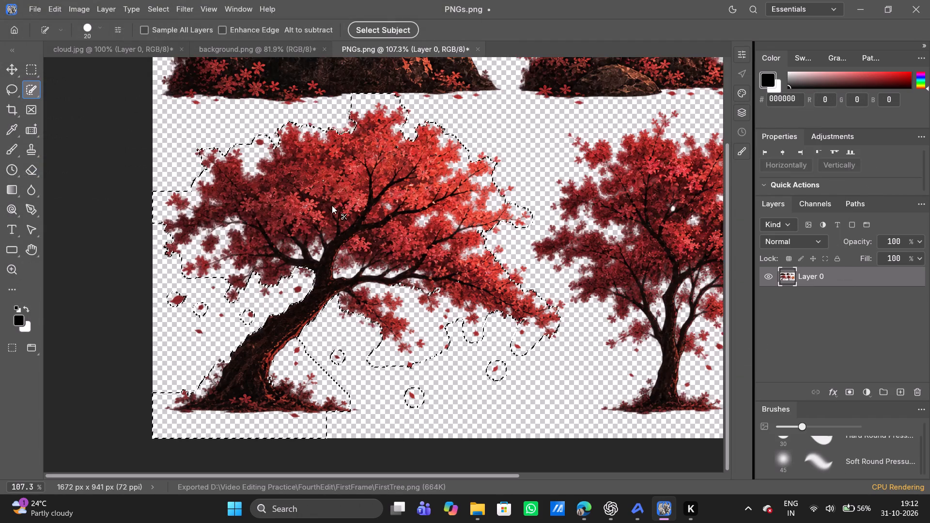
Select the upright red tree with the Object Selection tool by framing it from crown to base.
{"action": "scroll", "coordinate": [546, 192], "scroll_direction": "left", "scroll_amount": 3}
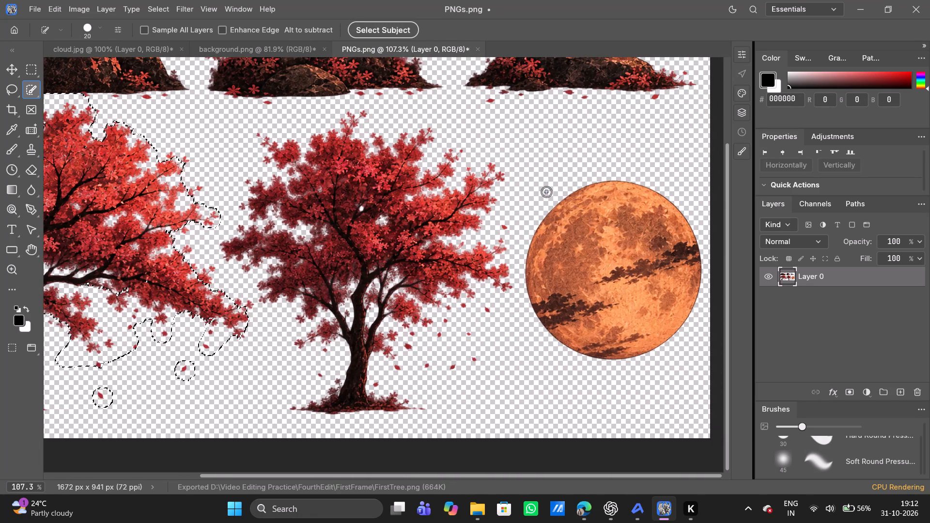
{"action": "right_click", "coordinate": [31, 92]}
{"action": "left_click", "coordinate": [98, 94]}
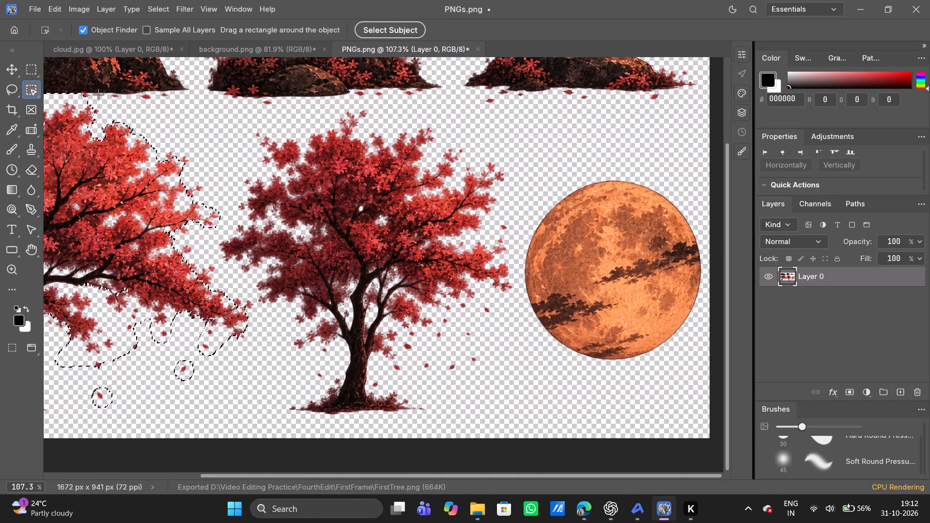
{"action": "left_click_drag", "start_coordinate": [218, 111], "coordinate": [508, 348]}
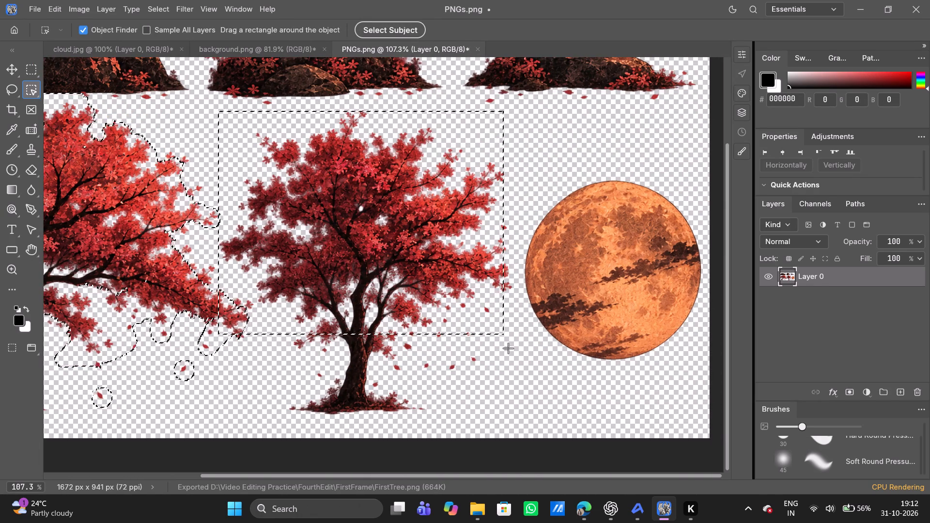
{"action": "left_click_drag", "start_coordinate": [508, 348], "coordinate": [511, 421]}
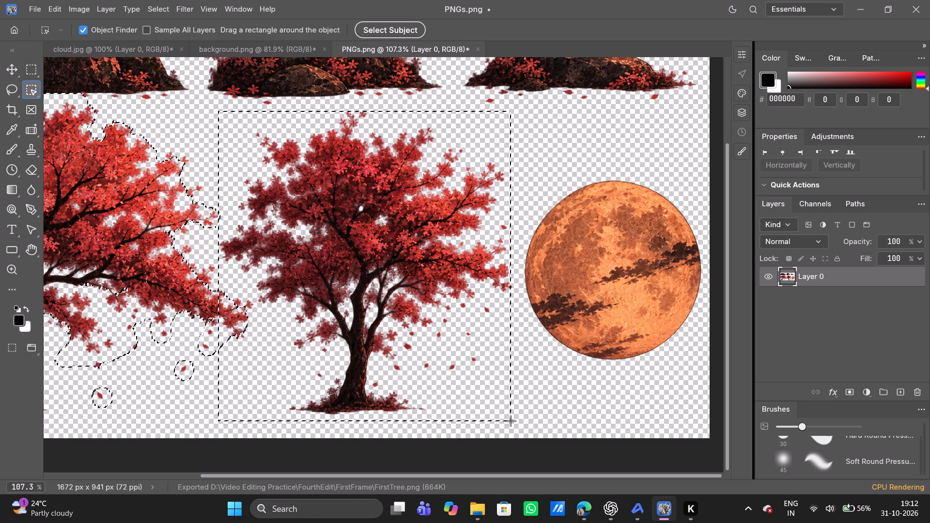
{"action": "left_click_drag", "start_coordinate": [511, 421], "coordinate": [515, 417]}
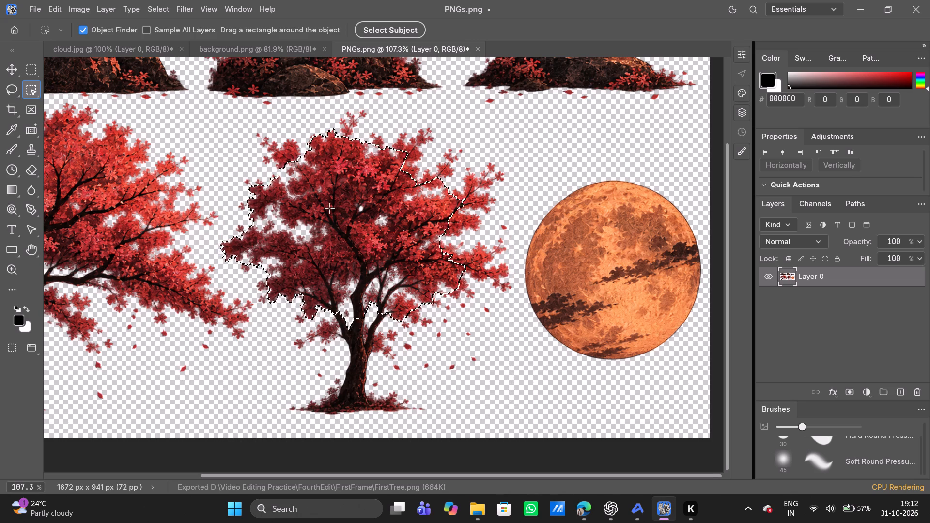
Add the upright tree's lower trunk and leafy base to the selection with the Quick Selection tool.
{"action": "right_click", "coordinate": [29, 91]}
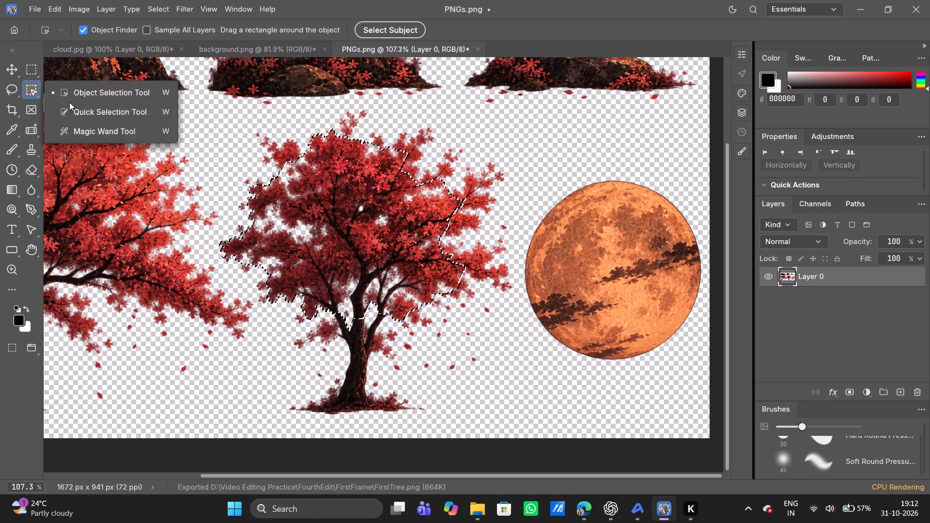
{"action": "left_click", "coordinate": [101, 115]}
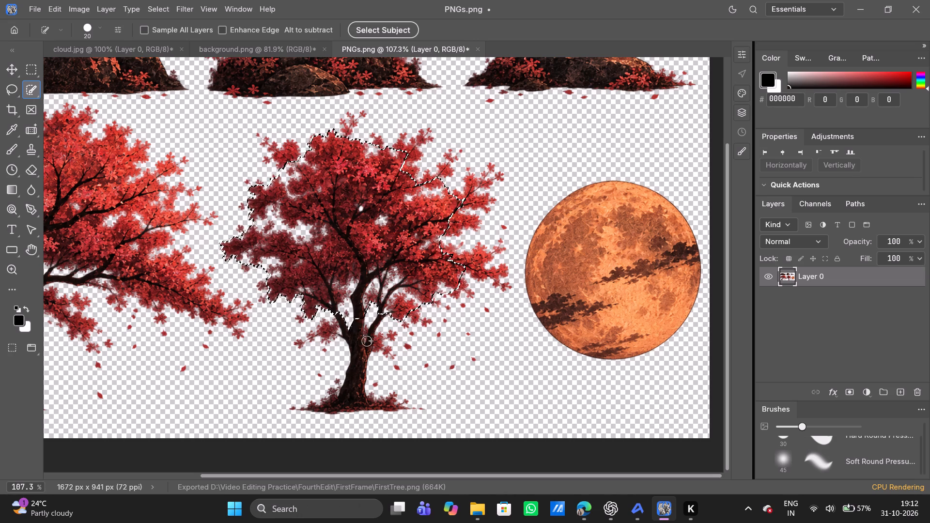
{"action": "left_click_drag", "start_coordinate": [356, 332], "coordinate": [340, 401]}
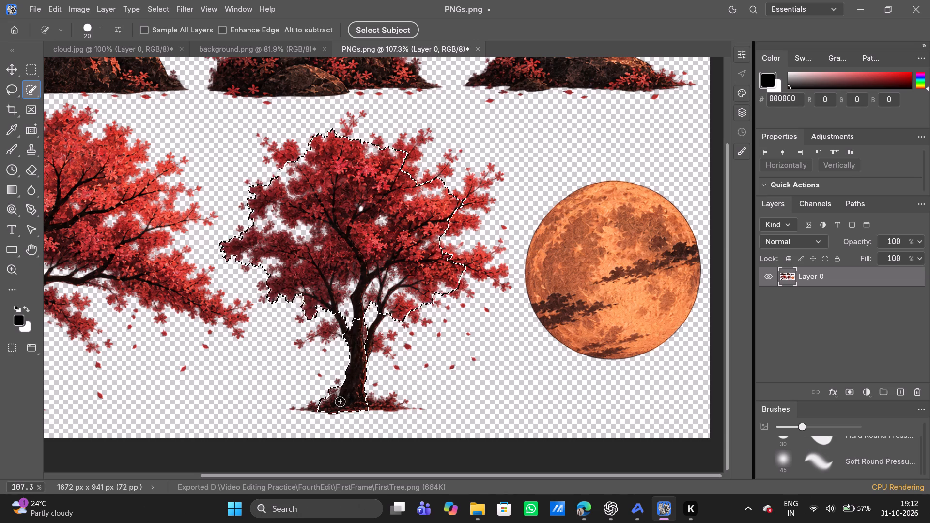
{"action": "left_click_drag", "start_coordinate": [353, 402], "coordinate": [402, 402]}
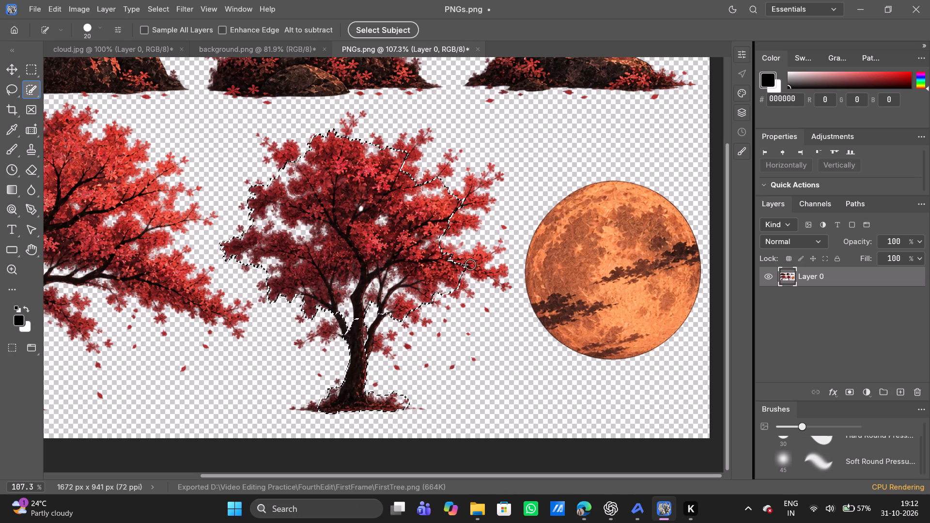
Extend the selection over the upright tree's right crown branches and its upper-left blossom cluster.
{"action": "left_click_drag", "start_coordinate": [470, 264], "coordinate": [409, 159]}
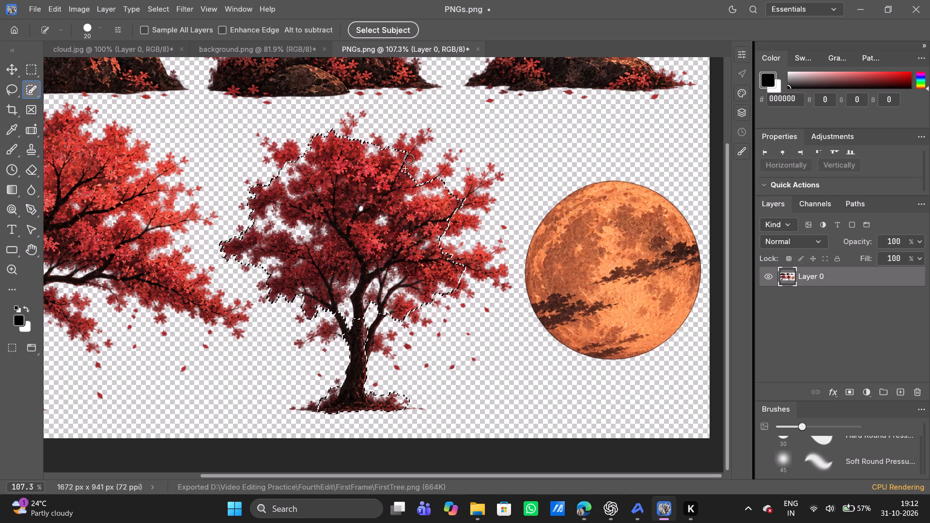
{"action": "left_click_drag", "start_coordinate": [409, 159], "coordinate": [410, 151]}
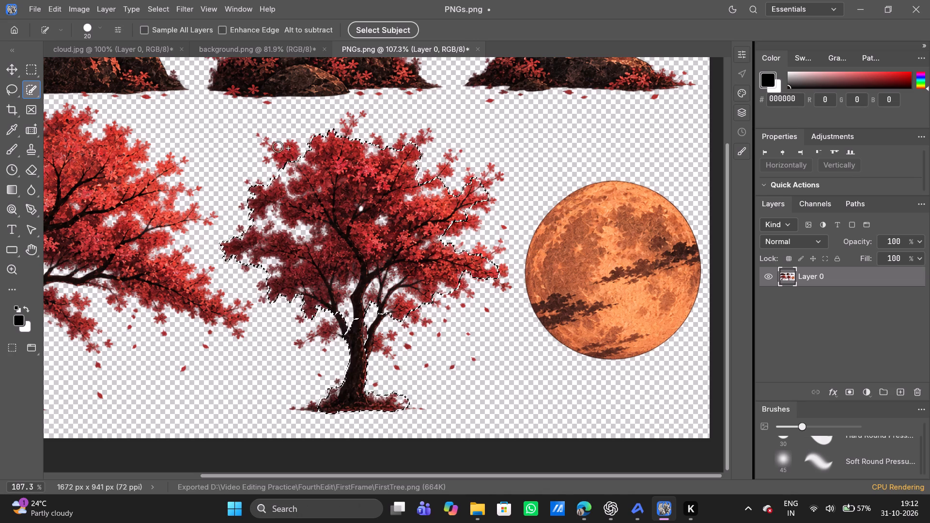
{"action": "left_click", "coordinate": [277, 146]}
{"action": "left_click_drag", "start_coordinate": [267, 139], "coordinate": [305, 171]}
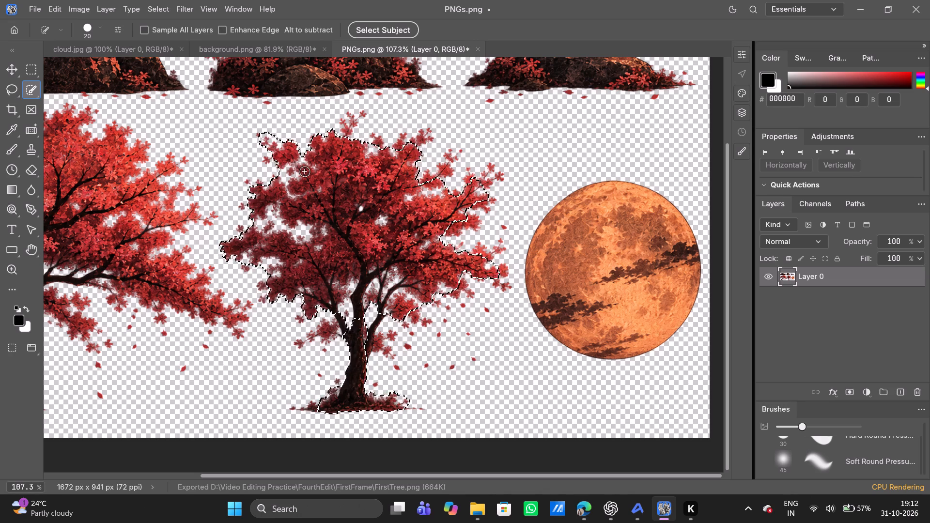
Add the upright tree's lower foliage on both sides of the trunk and the falling petals below to the selection.
{"action": "left_click_drag", "start_coordinate": [404, 305], "coordinate": [418, 320]}
{"action": "left_click_drag", "start_coordinate": [318, 334], "coordinate": [390, 342]}
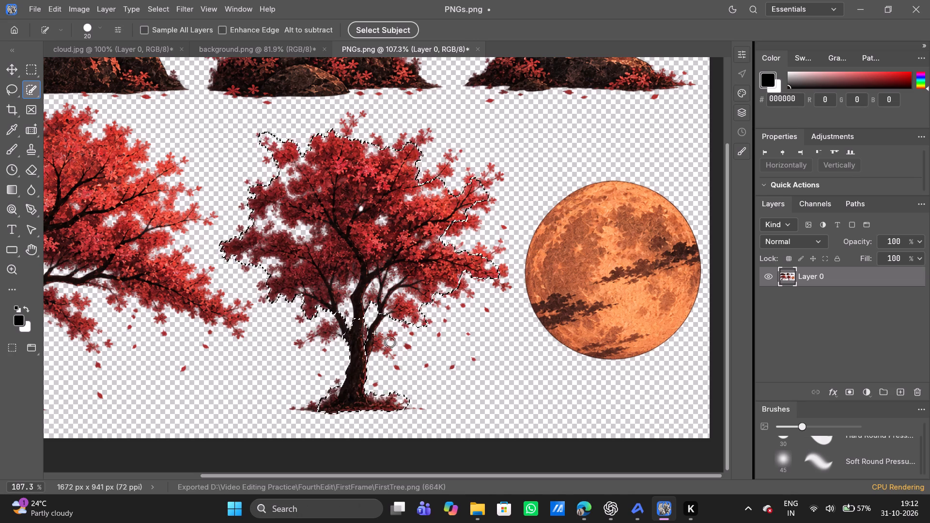
{"action": "left_click_drag", "start_coordinate": [390, 342], "coordinate": [397, 350]}
{"action": "left_click_drag", "start_coordinate": [455, 308], "coordinate": [453, 310]}
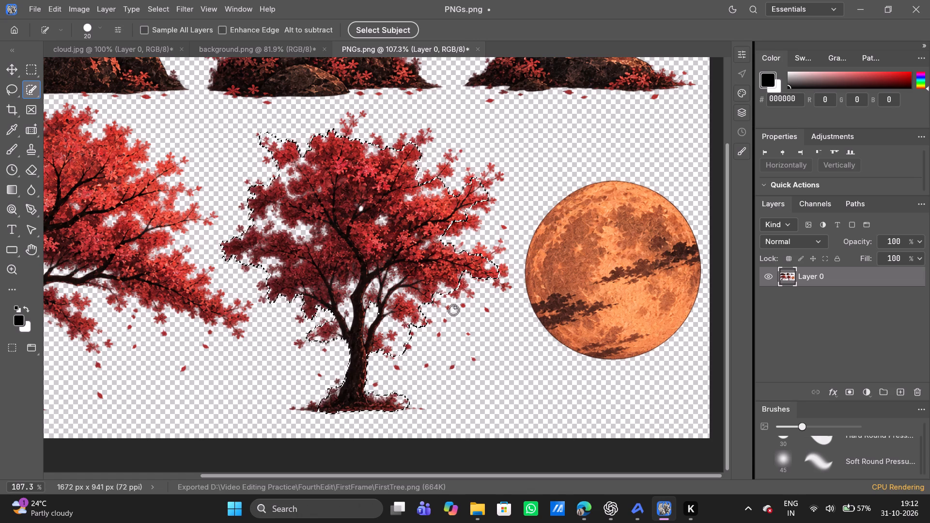
{"action": "left_click_drag", "start_coordinate": [453, 310], "coordinate": [319, 380]}
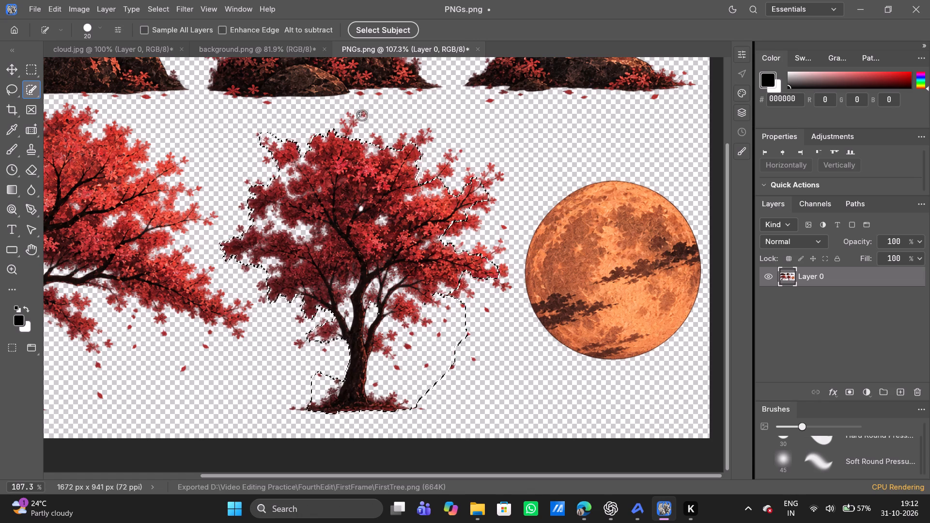
Add the upright tree's topmost blossom sprigs and upper-right branch tips to the selection.
{"action": "left_click_drag", "start_coordinate": [364, 116], "coordinate": [343, 153]}
{"action": "left_click_drag", "start_coordinate": [424, 130], "coordinate": [491, 164]}
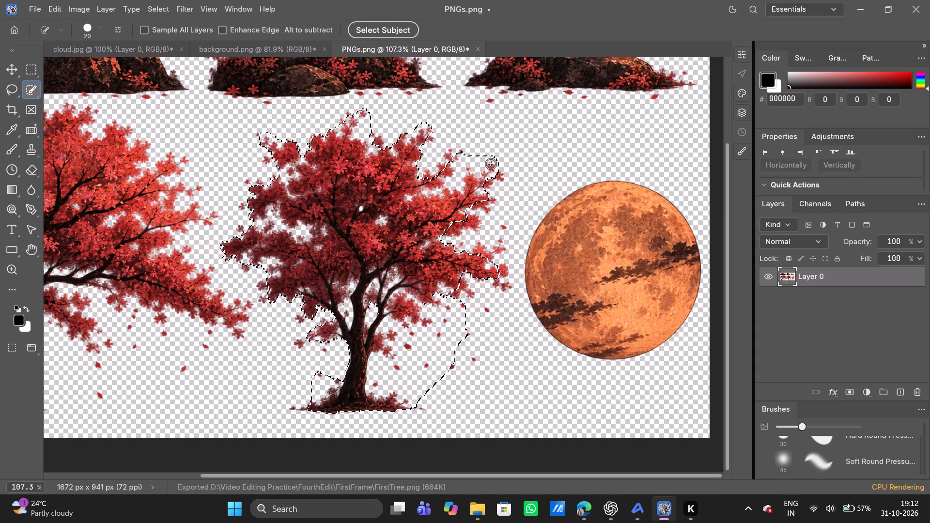
Refine the upright tree's selection in Select and Mask, adding the gaps and blossom tips along the crown's right edge.
{"action": "right_click", "coordinate": [387, 227]}
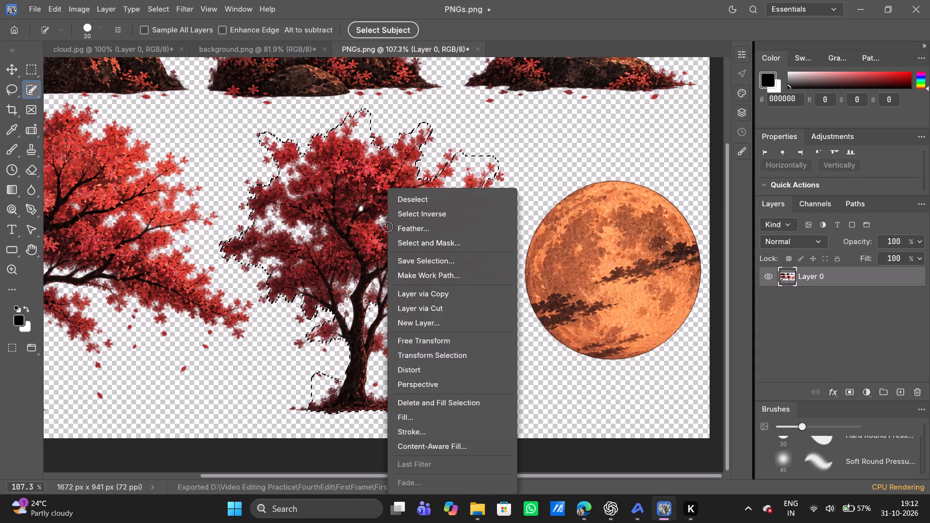
{"action": "left_click", "coordinate": [434, 245]}
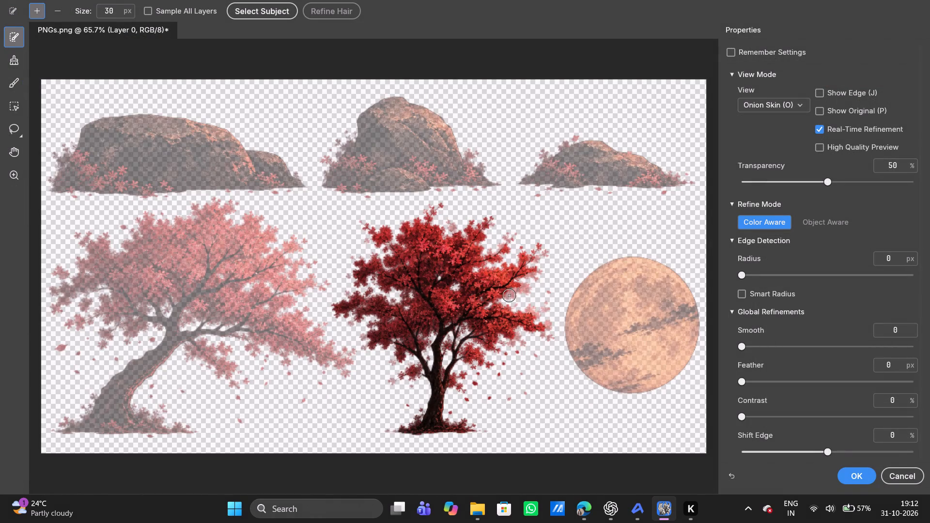
{"action": "left_click_drag", "start_coordinate": [528, 287], "coordinate": [500, 297]}
{"action": "left_click_drag", "start_coordinate": [500, 297], "coordinate": [498, 299]}
{"action": "left_click_drag", "start_coordinate": [532, 315], "coordinate": [544, 300]}
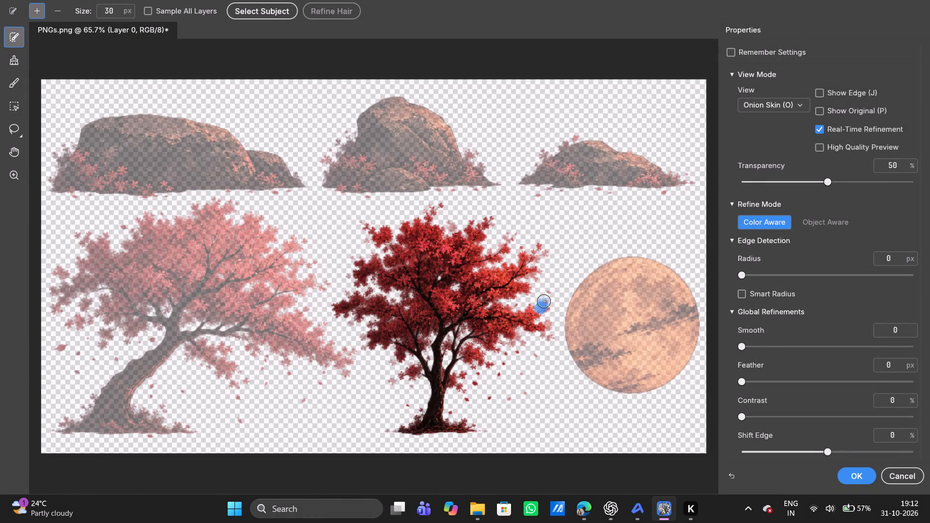
{"action": "left_click_drag", "start_coordinate": [544, 300], "coordinate": [545, 331]}
{"action": "key", "text": "ctrl+z"}
{"action": "left_click", "coordinate": [532, 314]}
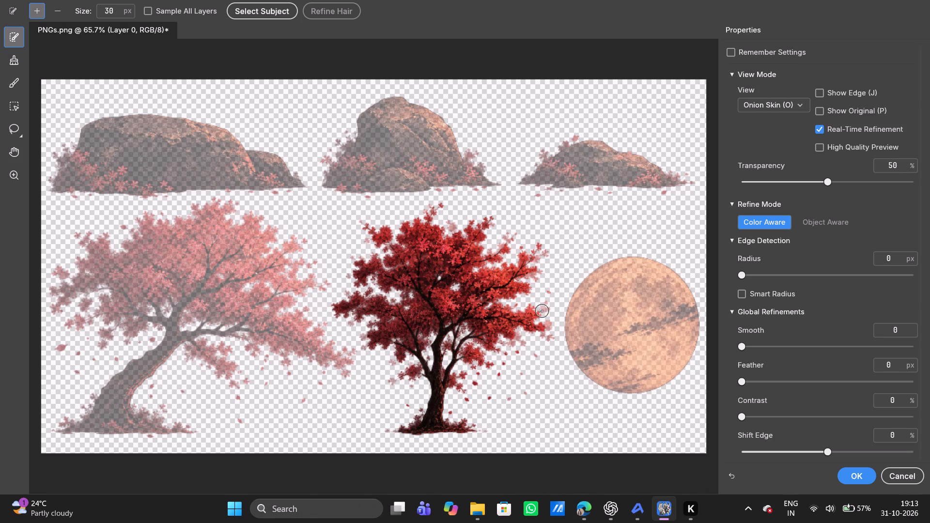
{"action": "left_click", "coordinate": [546, 308]}
{"action": "left_click", "coordinate": [546, 292]}
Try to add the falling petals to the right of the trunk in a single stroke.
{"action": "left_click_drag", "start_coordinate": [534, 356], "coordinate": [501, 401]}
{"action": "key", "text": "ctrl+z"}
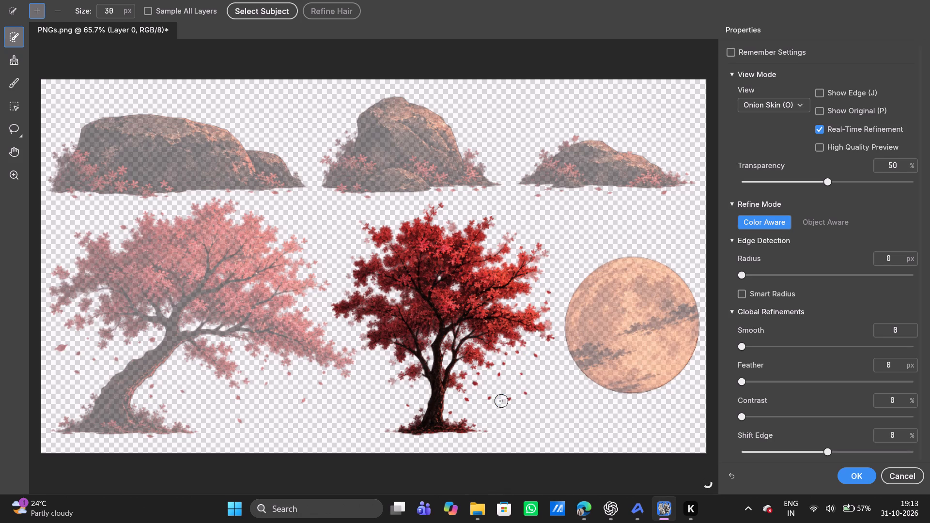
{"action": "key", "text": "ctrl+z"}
Add the falling petals to the right of the upright tree's trunk to the selection one spot at a time.
{"action": "left_click", "coordinate": [532, 358]}
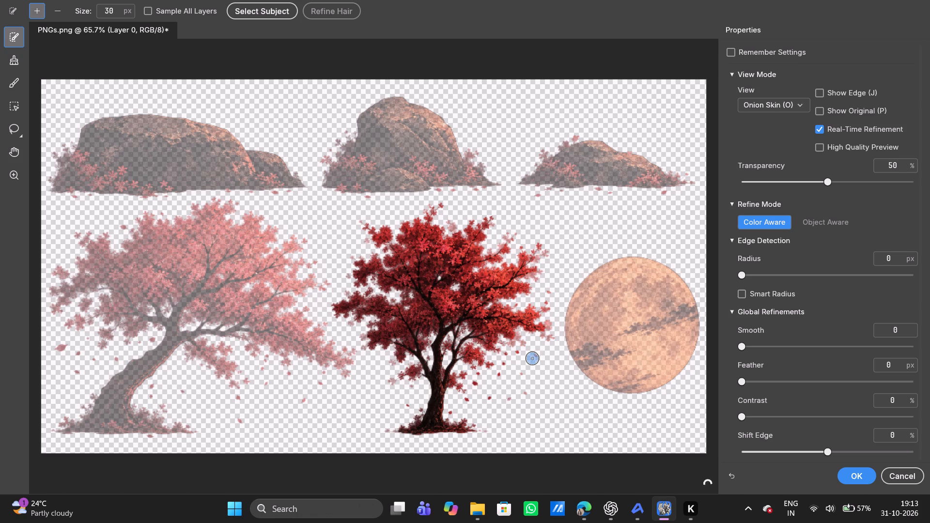
{"action": "left_click", "coordinate": [521, 375]}
{"action": "left_click", "coordinate": [522, 393]}
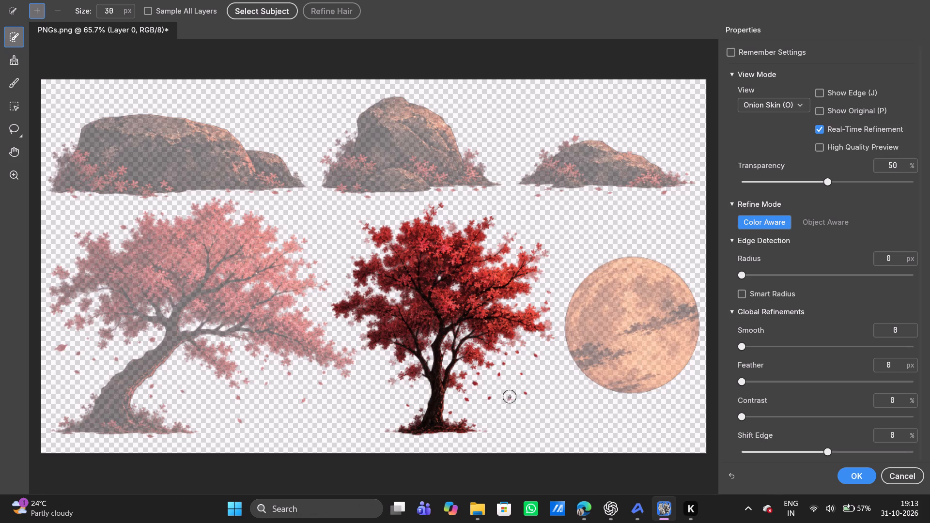
{"action": "left_click", "coordinate": [507, 397]}
Add the foliage left of the trunk, the crown's left edge and the blossoms near its top to the selection.
{"action": "left_click", "coordinate": [393, 378]}
{"action": "left_click", "coordinate": [399, 358]}
{"action": "left_click", "coordinate": [350, 299]}
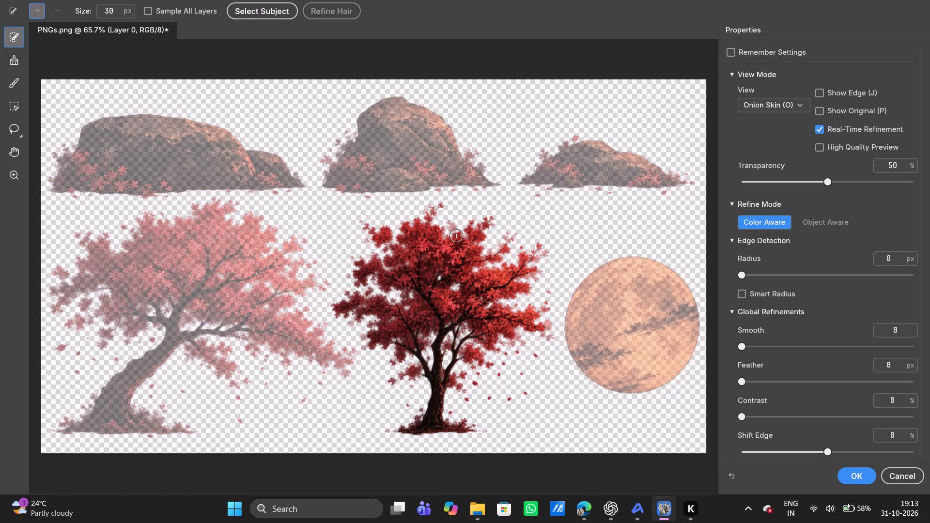
{"action": "left_click", "coordinate": [451, 225]}
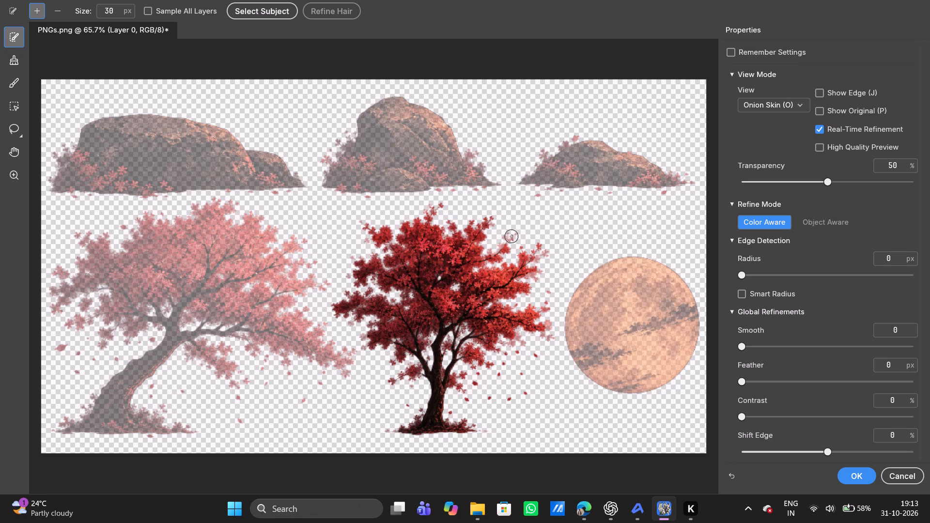
Add the upper-right crown blossoms and the branch tips below them to the selection.
{"action": "left_click", "coordinate": [512, 237]}
{"action": "left_click_drag", "start_coordinate": [512, 237], "coordinate": [487, 264]}
{"action": "left_click", "coordinate": [544, 251]}
{"action": "left_click", "coordinate": [535, 259]}
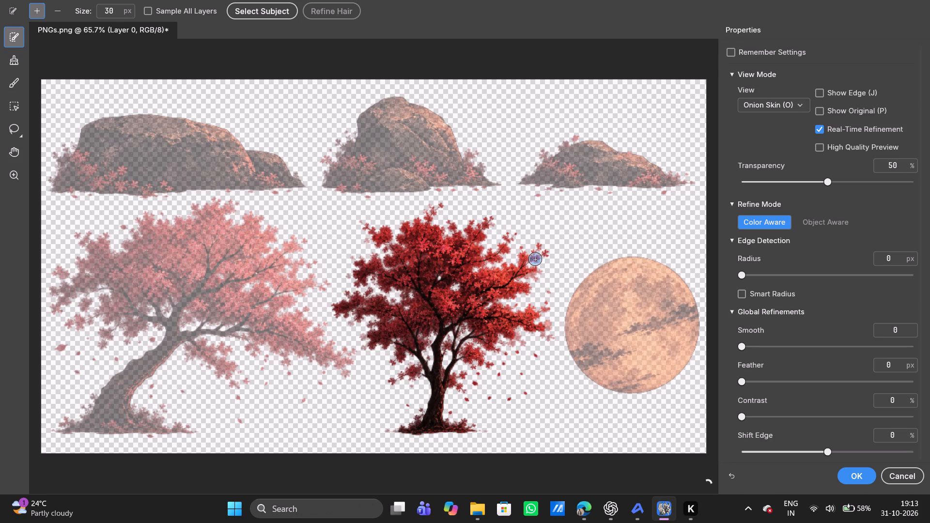
{"action": "left_click", "coordinate": [534, 277]}
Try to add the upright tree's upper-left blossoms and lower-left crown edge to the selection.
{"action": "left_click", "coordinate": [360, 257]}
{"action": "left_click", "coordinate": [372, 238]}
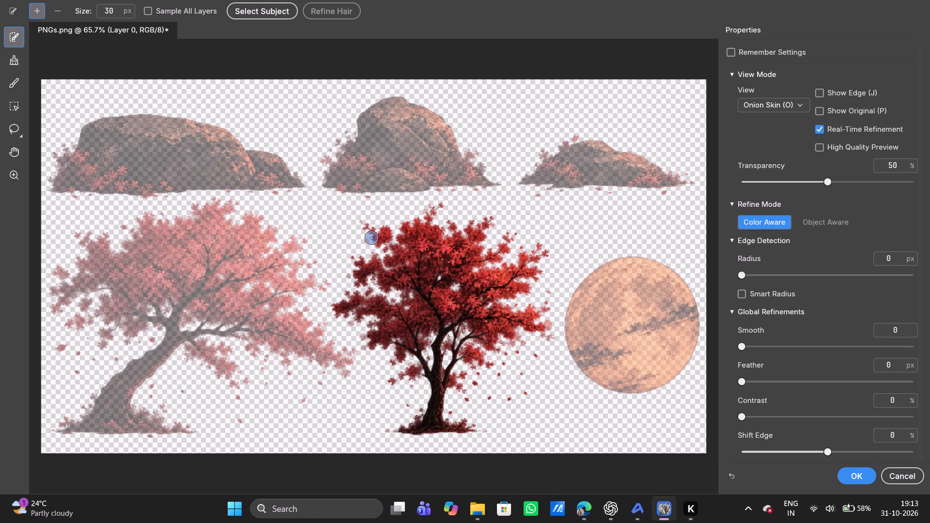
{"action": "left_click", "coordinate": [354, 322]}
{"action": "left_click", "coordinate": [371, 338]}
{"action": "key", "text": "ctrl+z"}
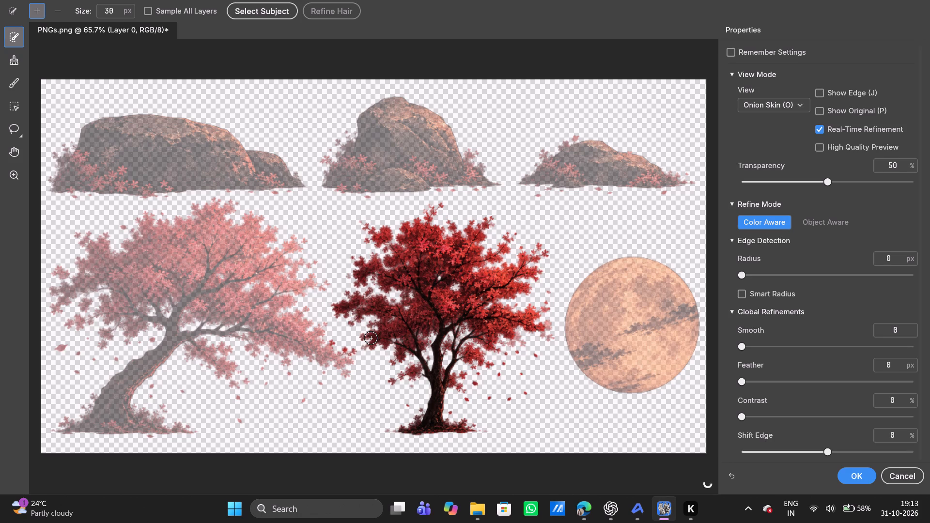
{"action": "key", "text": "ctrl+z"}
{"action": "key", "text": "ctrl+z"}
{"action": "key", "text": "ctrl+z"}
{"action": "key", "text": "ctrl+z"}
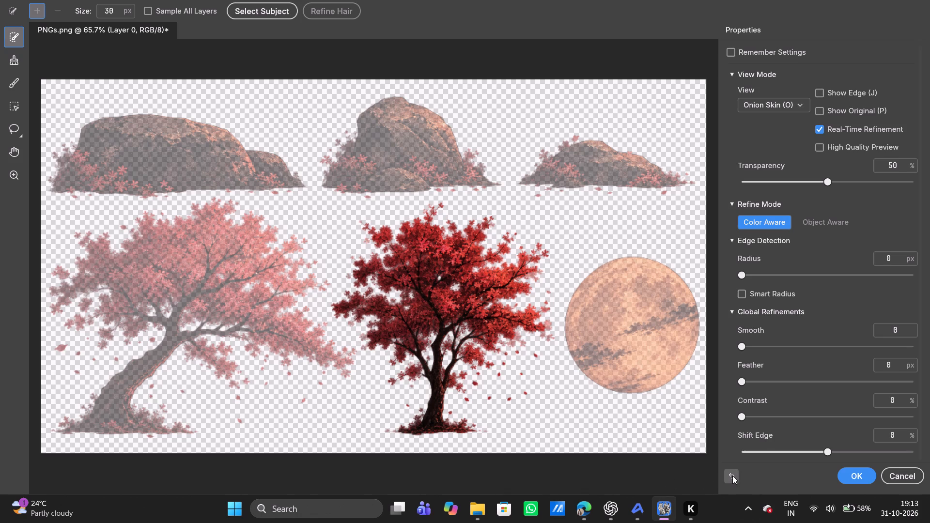
Add the crown's lower-left edge and right branch tips to the selection, and apply the Select and Mask refinement.
{"action": "left_click", "coordinate": [357, 319]}
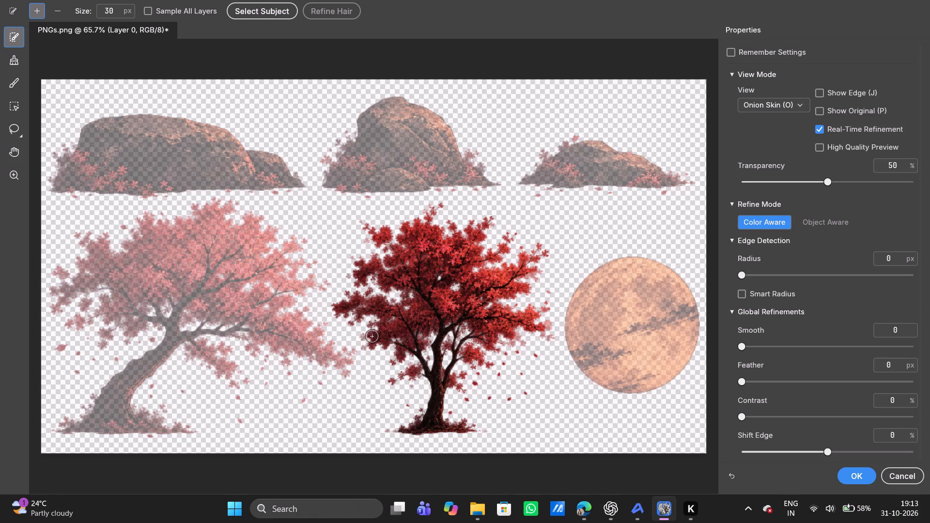
{"action": "left_click", "coordinate": [372, 336]}
{"action": "left_click", "coordinate": [529, 276]}
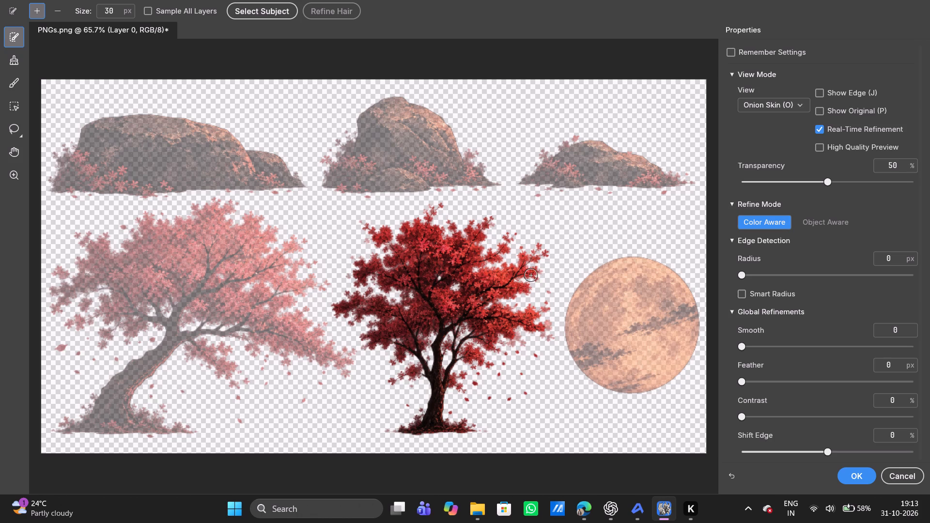
{"action": "left_click", "coordinate": [544, 328]}
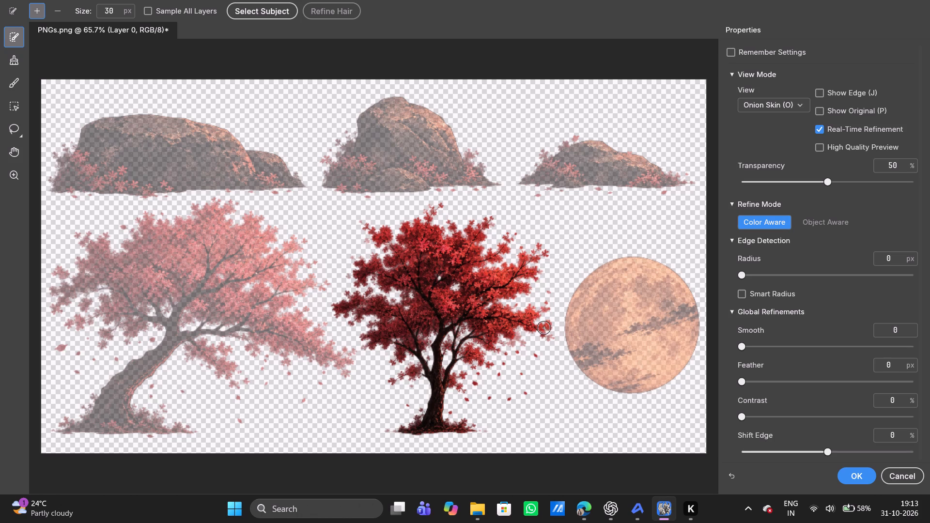
{"action": "left_click", "coordinate": [544, 336]}
{"action": "left_click", "coordinate": [855, 482]}
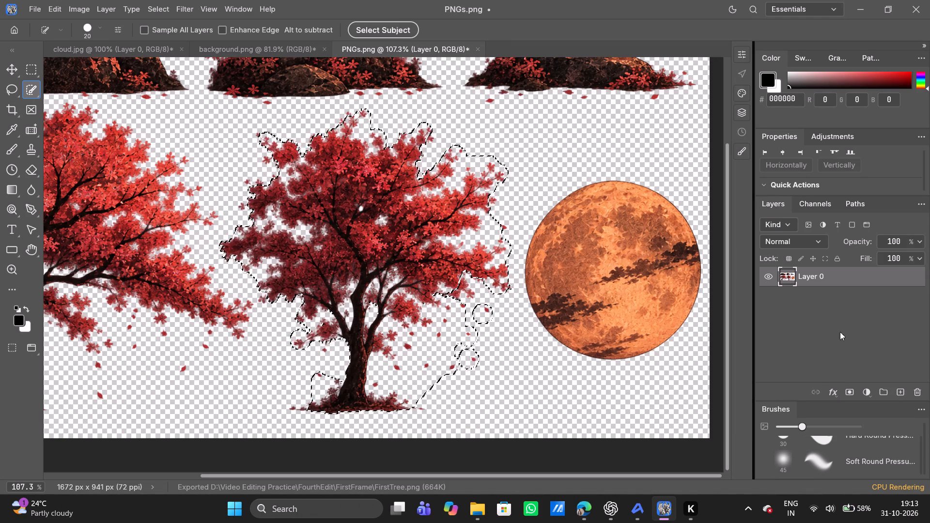
Add a layer mask to Layer 0 from the refined selection of the upright tree.
{"action": "left_click", "coordinate": [853, 390]}
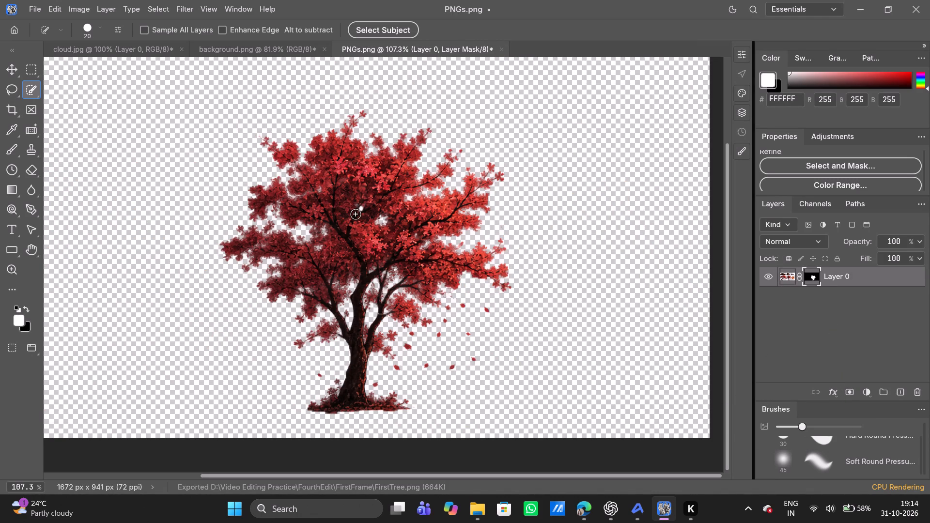
Move the masked upright tree up and to the left on the canvas with the Move tool.
{"action": "right_click", "coordinate": [857, 277]}
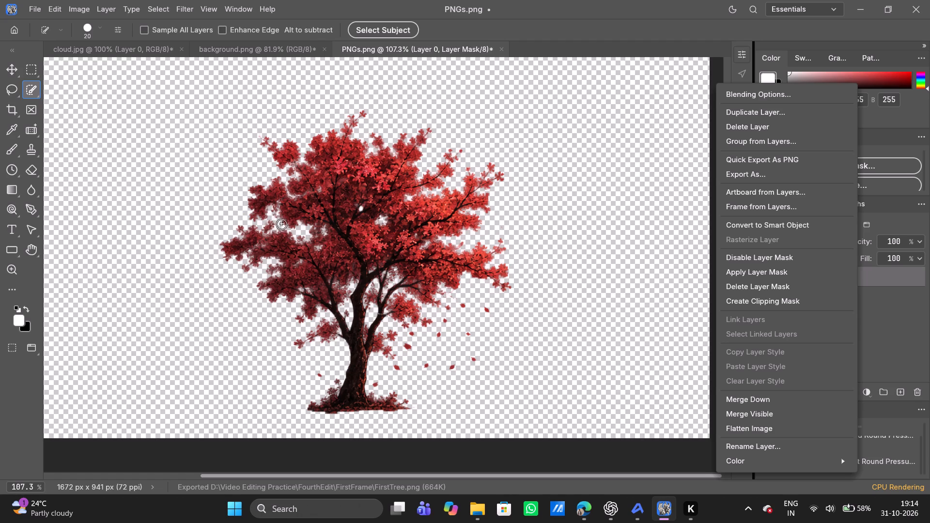
{"action": "key", "text": "v"}
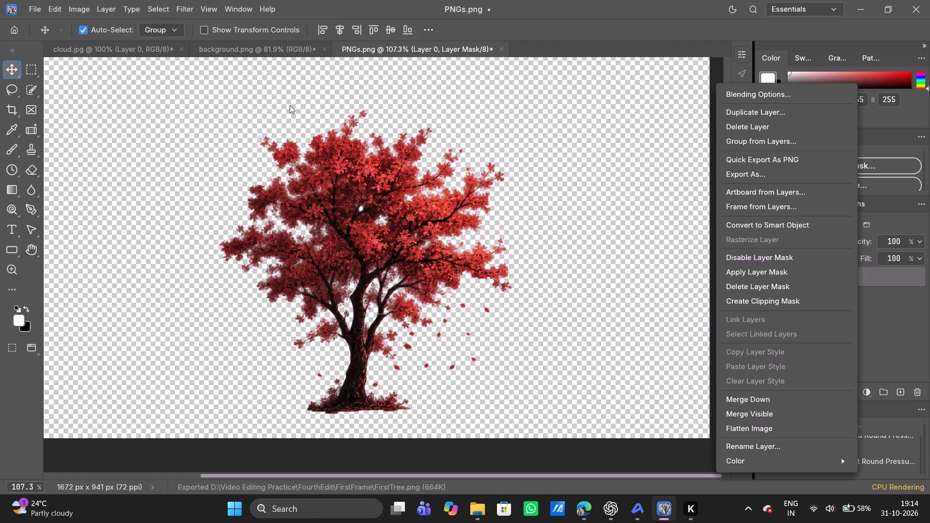
{"action": "left_click", "coordinate": [357, 202]}
{"action": "left_click_drag", "start_coordinate": [357, 202], "coordinate": [281, 114]}
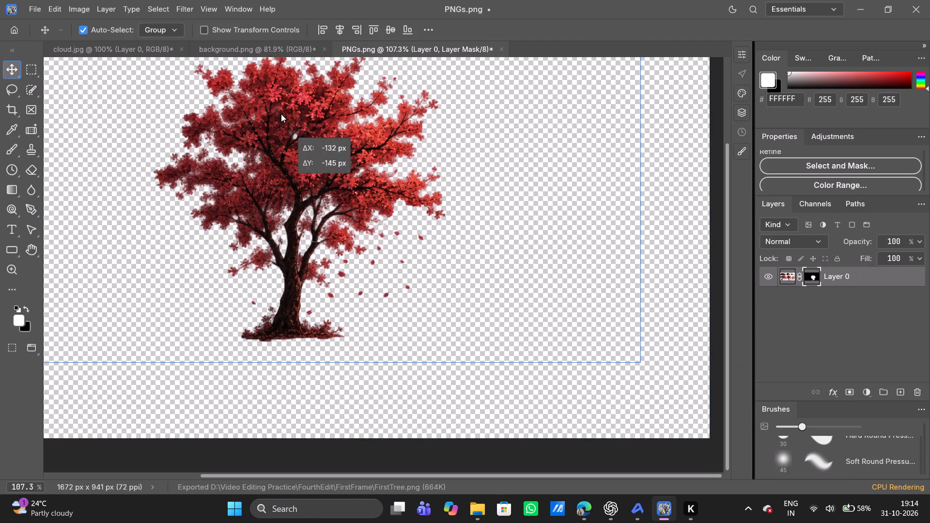
{"action": "left_click_drag", "start_coordinate": [281, 114], "coordinate": [305, 117]}
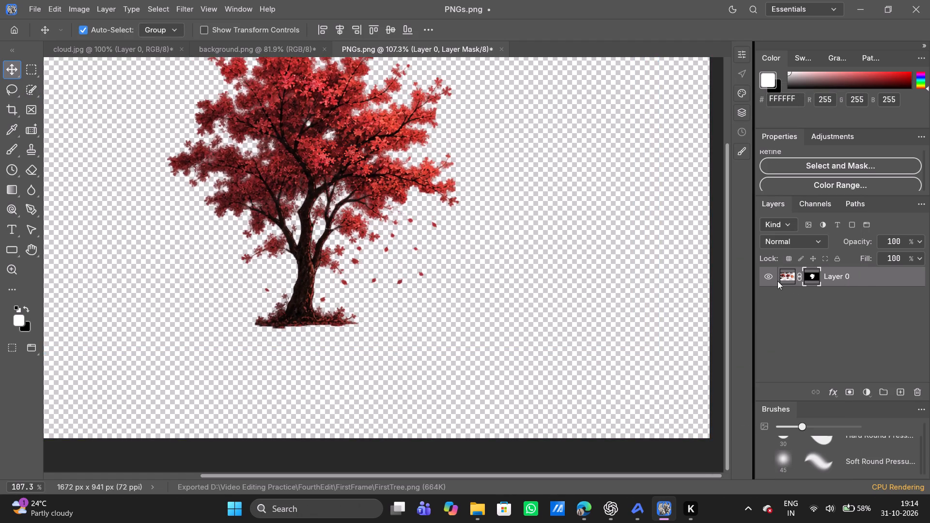
Align the masked upright tree layer to its horizontal and vertical centres on the canvas.
{"action": "left_click", "coordinate": [834, 307]}
{"action": "left_click", "coordinate": [846, 281]}
{"action": "right_click", "coordinate": [846, 281]}
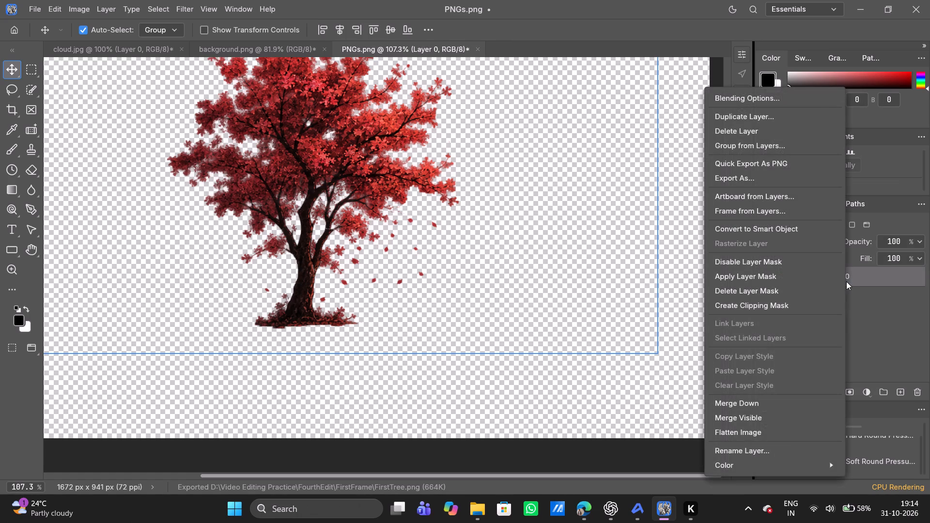
{"action": "left_click", "coordinate": [885, 327]}
{"action": "left_click", "coordinate": [856, 279]}
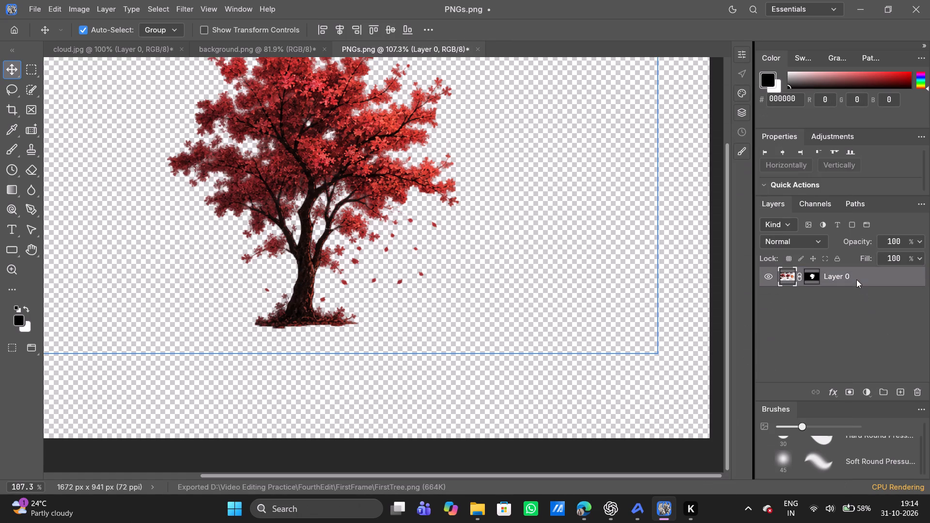
{"action": "scroll", "coordinate": [817, 174], "scroll_direction": "up", "scroll_amount": 1}
{"action": "left_click", "coordinate": [785, 162]}
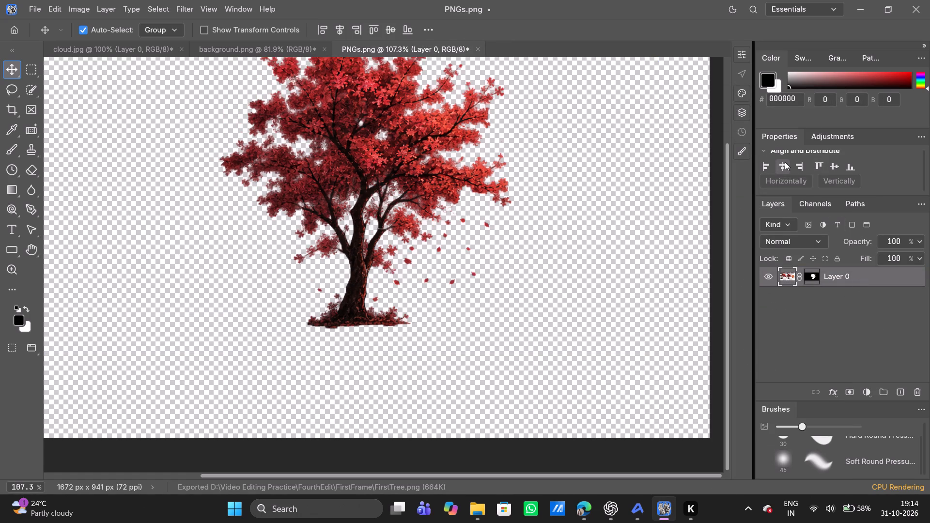
{"action": "left_click", "coordinate": [834, 165]}
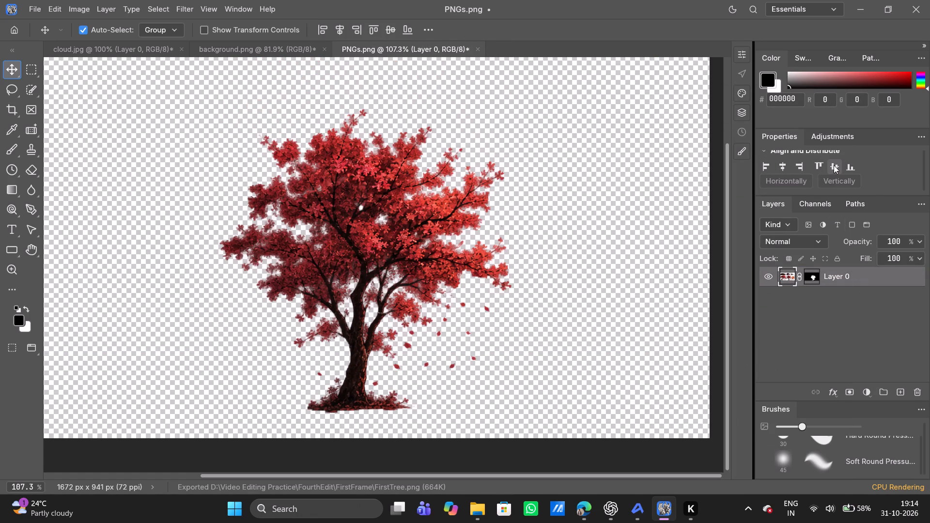
{"action": "left_click", "coordinate": [785, 169]}
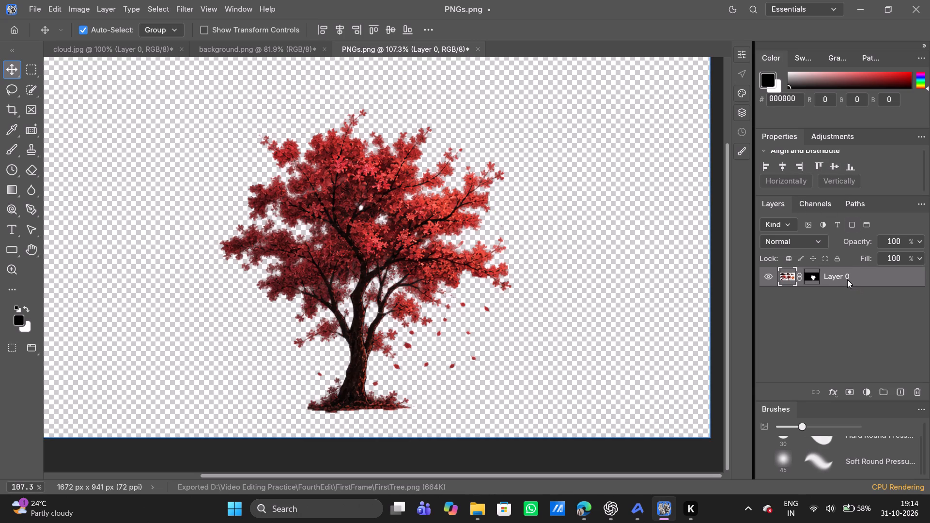
Export Layer 0 as a PNG named SecondTree into the FirstFrame folder.
{"action": "right_click", "coordinate": [847, 279]}
{"action": "left_click", "coordinate": [754, 161]}
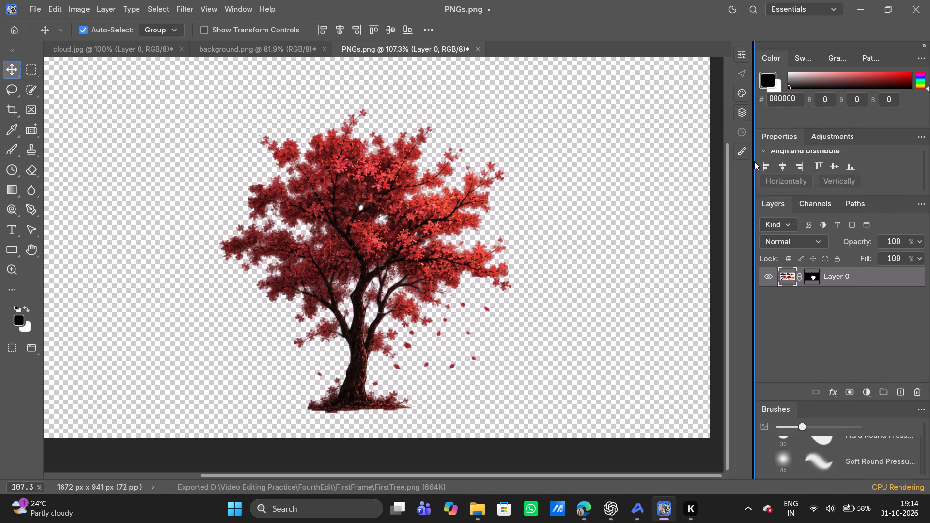
{"action": "key", "text": "BackSpace"}
{"action": "type", "text": "SecondTree"}
{"action": "key", "text": "Return"}
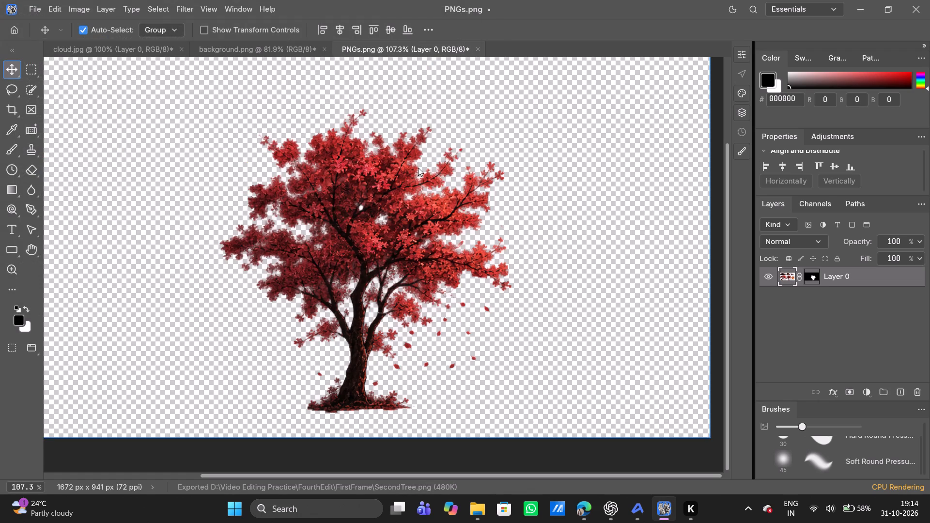
Undo the alignment, move and layer mask on Layer 0, back to the upright tree's active selection.
{"action": "left_click", "coordinate": [341, 214]}
{"action": "key", "text": "ctrl+z"}
{"action": "key", "text": "ctrl+z"}
{"action": "key", "text": "ctrl+z"}
{"action": "key", "text": "ctrl+z"}
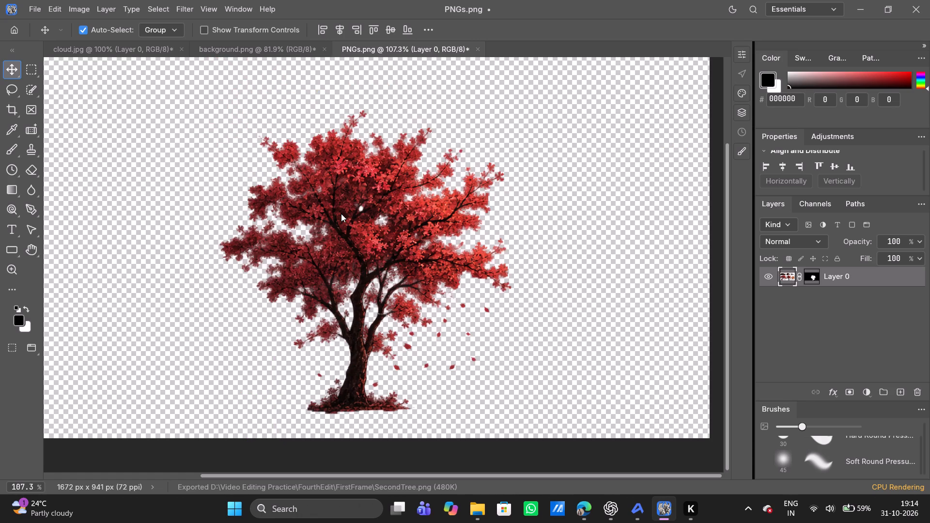
{"action": "key", "text": "ctrl+z"}
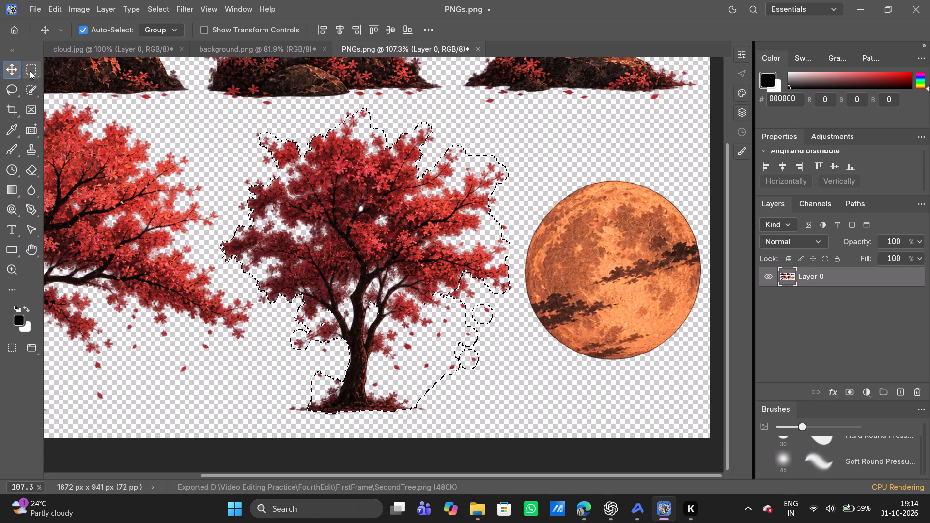
Shift the selected upright tree slightly up and to the left on Layer 0.
{"action": "right_click", "coordinate": [30, 89]}
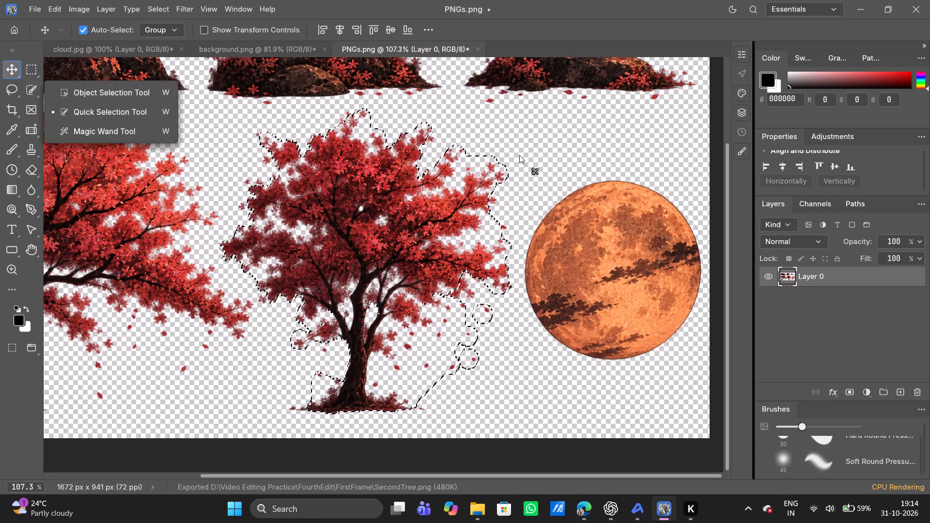
{"action": "left_click_drag", "start_coordinate": [517, 154], "coordinate": [500, 140]}
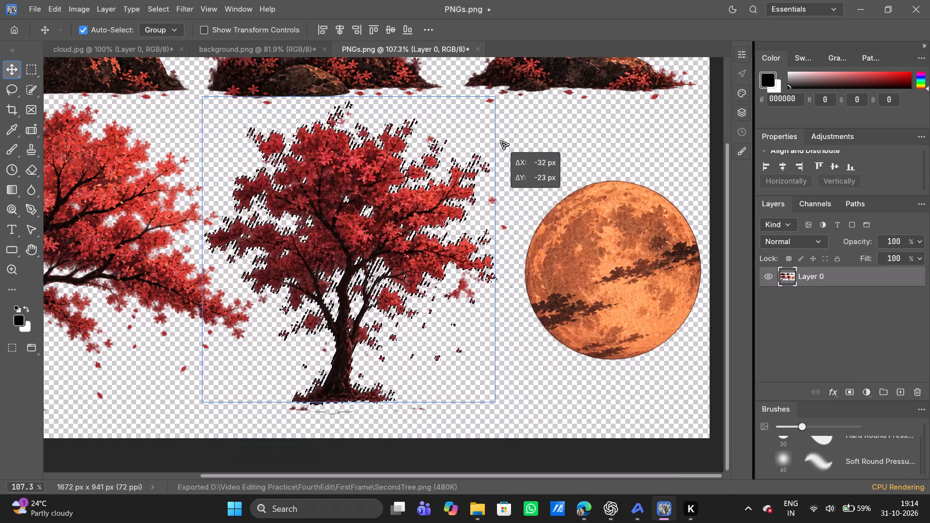
{"action": "left_click_drag", "start_coordinate": [500, 140], "coordinate": [502, 148]}
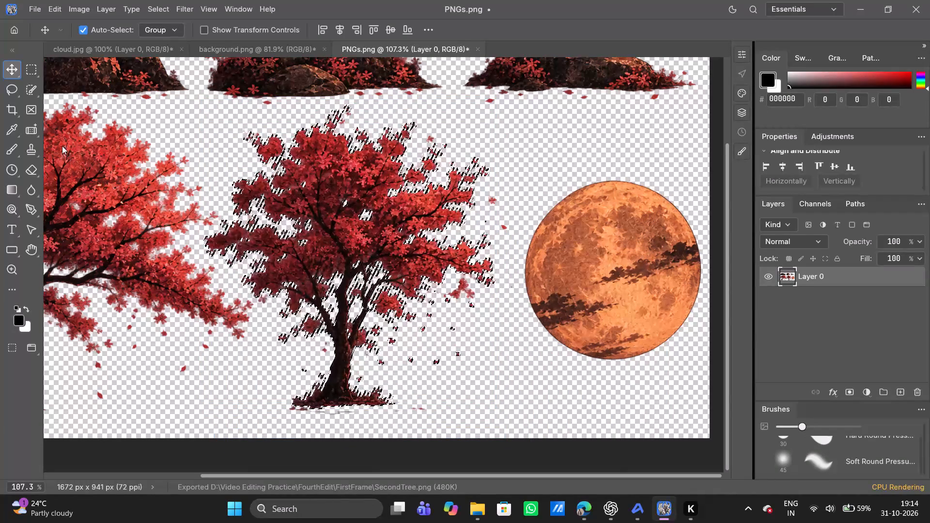
Select the orange moon with the Object Selection tool and add a layer mask to Layer 0 from the selection.
{"action": "left_click", "coordinate": [32, 92]}
{"action": "right_click", "coordinate": [32, 92]}
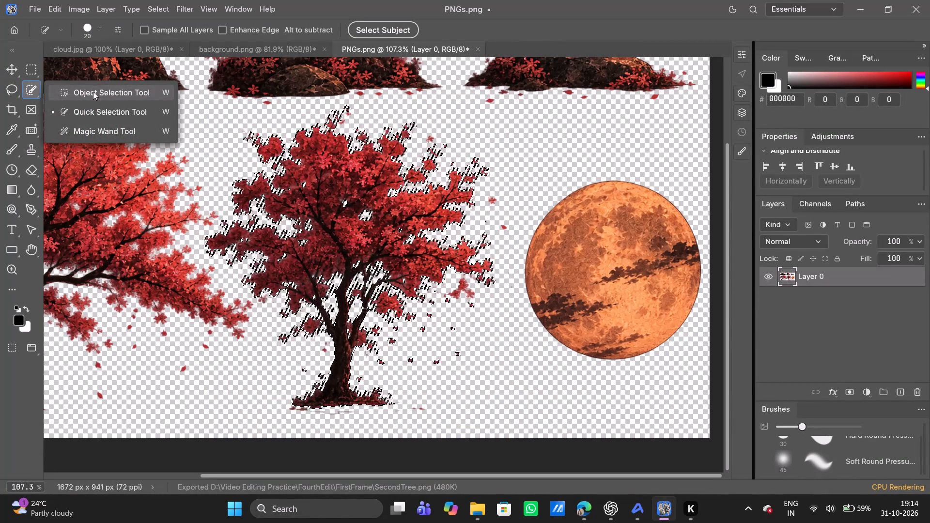
{"action": "left_click", "coordinate": [79, 111]}
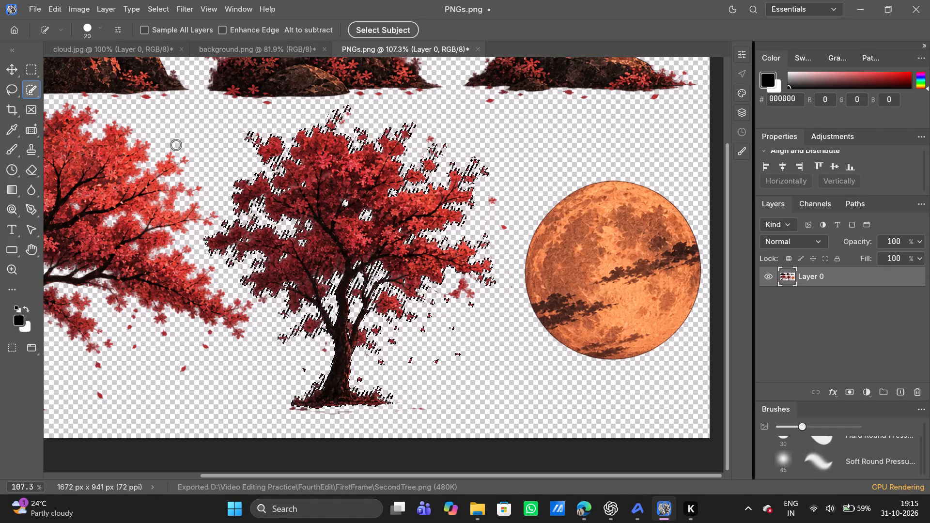
{"action": "right_click", "coordinate": [37, 91]}
{"action": "left_click", "coordinate": [95, 93]}
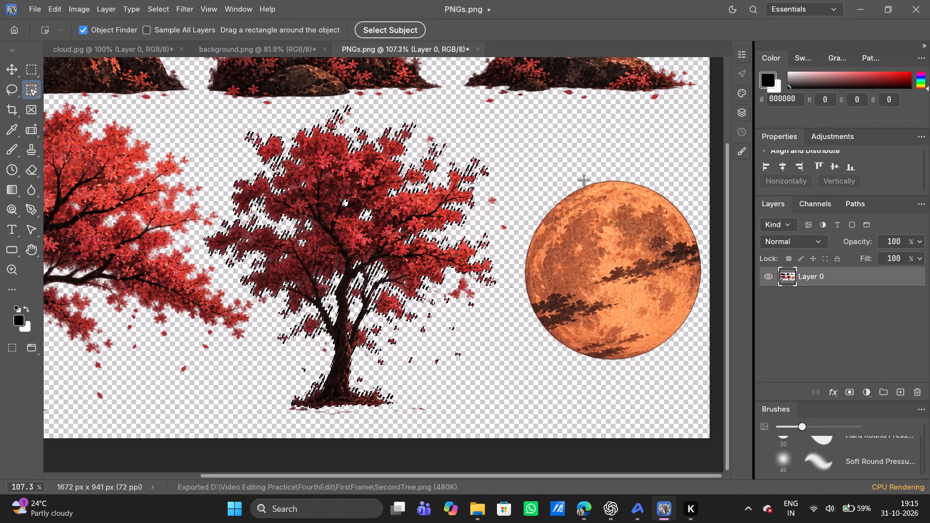
{"action": "left_click_drag", "start_coordinate": [521, 155], "coordinate": [665, 237]}
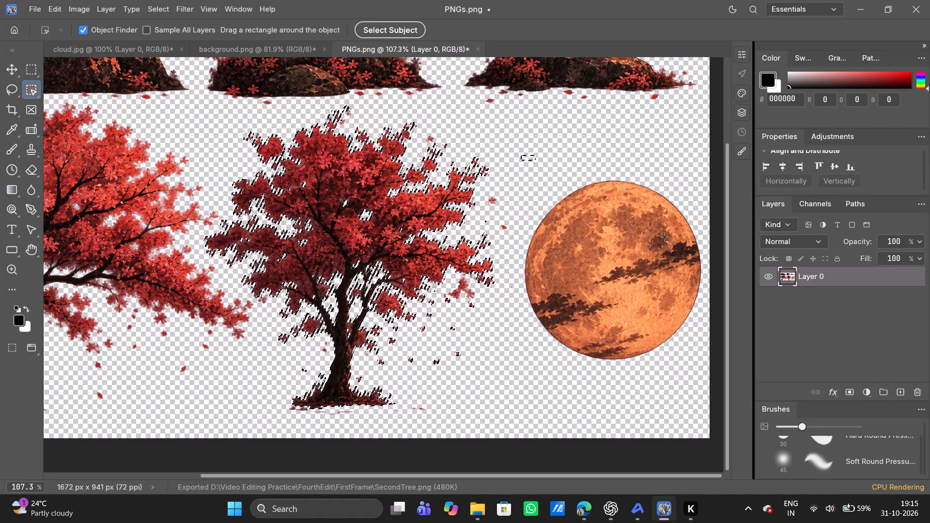
{"action": "left_click_drag", "start_coordinate": [665, 237], "coordinate": [705, 369]}
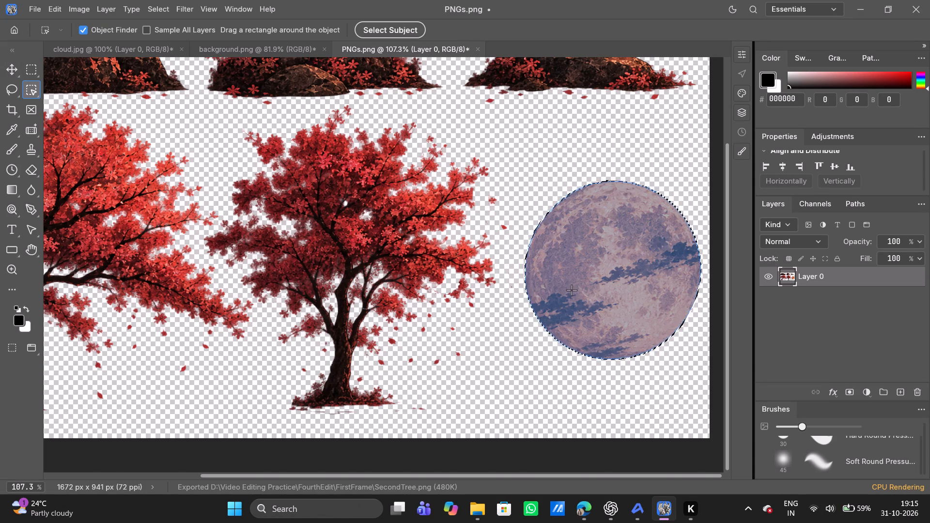
{"action": "left_click", "coordinate": [847, 393]}
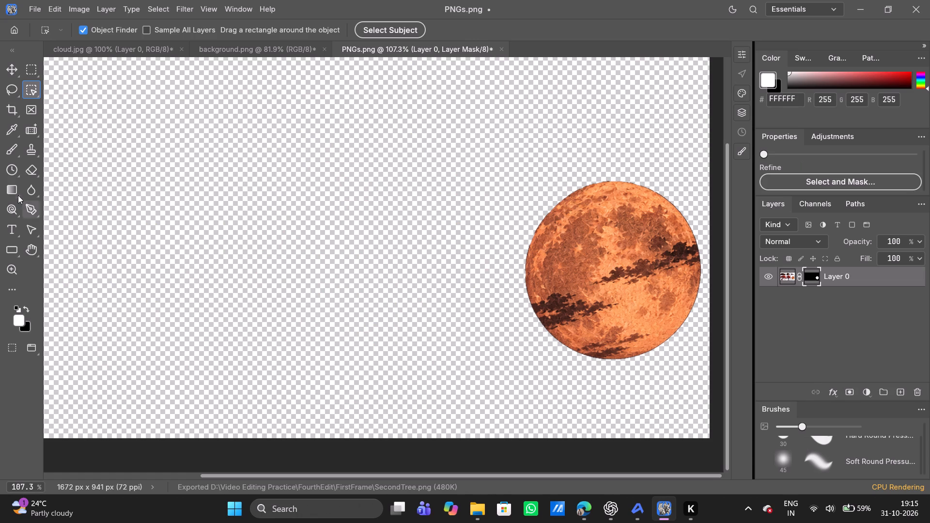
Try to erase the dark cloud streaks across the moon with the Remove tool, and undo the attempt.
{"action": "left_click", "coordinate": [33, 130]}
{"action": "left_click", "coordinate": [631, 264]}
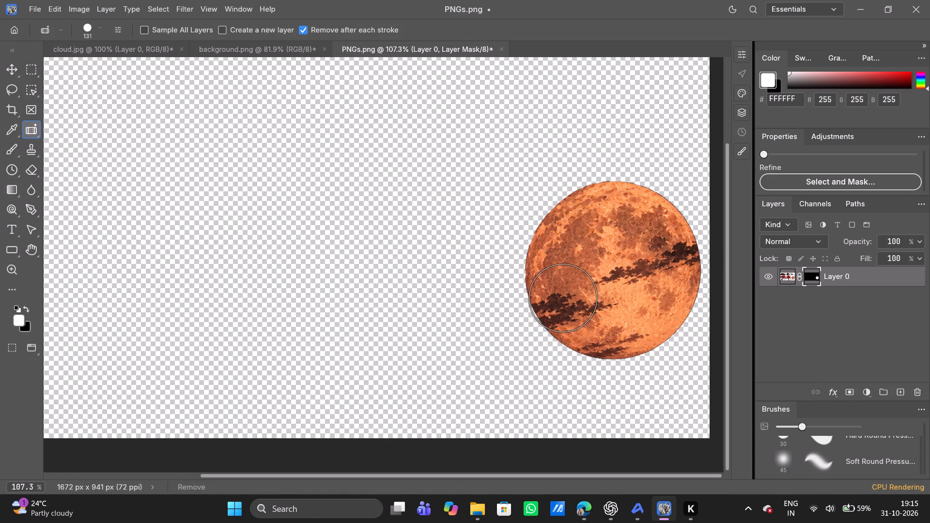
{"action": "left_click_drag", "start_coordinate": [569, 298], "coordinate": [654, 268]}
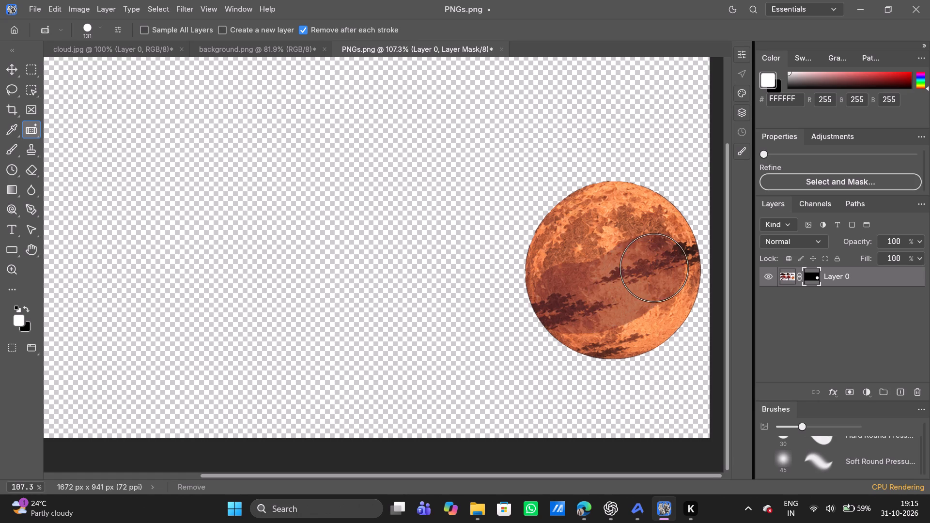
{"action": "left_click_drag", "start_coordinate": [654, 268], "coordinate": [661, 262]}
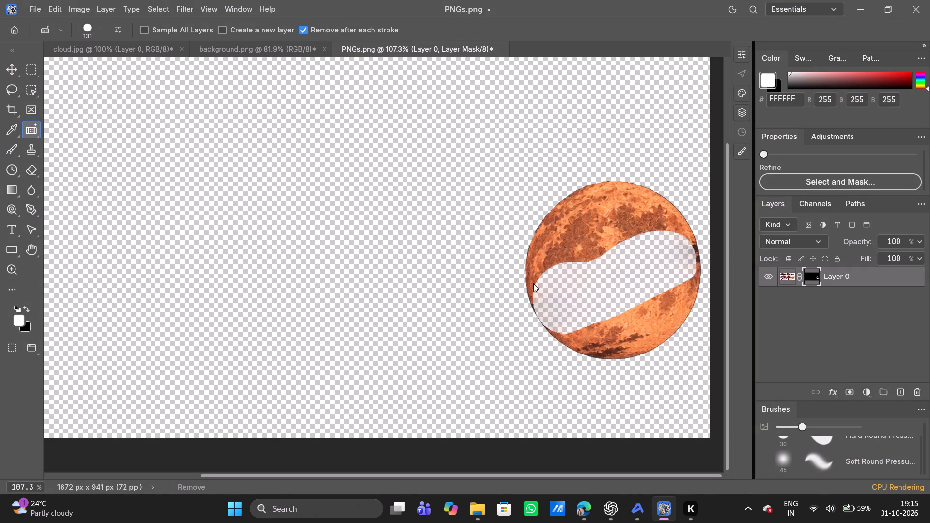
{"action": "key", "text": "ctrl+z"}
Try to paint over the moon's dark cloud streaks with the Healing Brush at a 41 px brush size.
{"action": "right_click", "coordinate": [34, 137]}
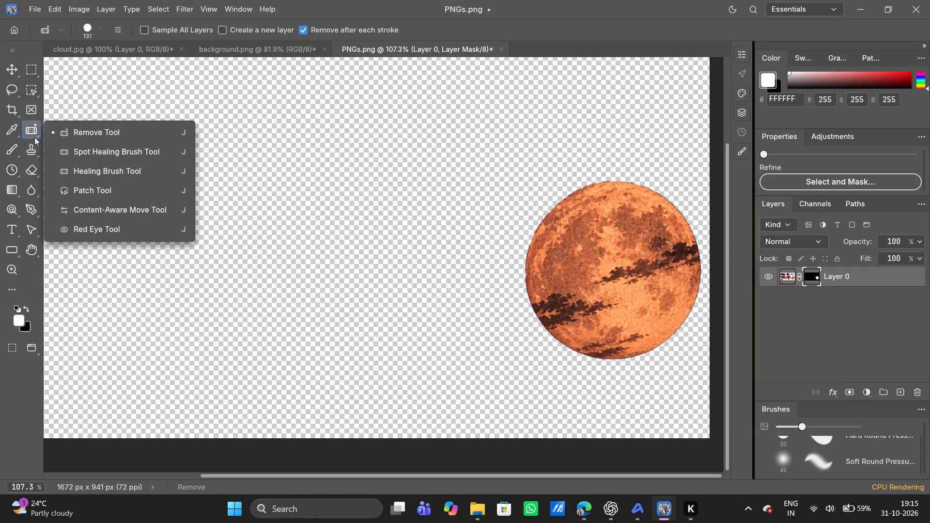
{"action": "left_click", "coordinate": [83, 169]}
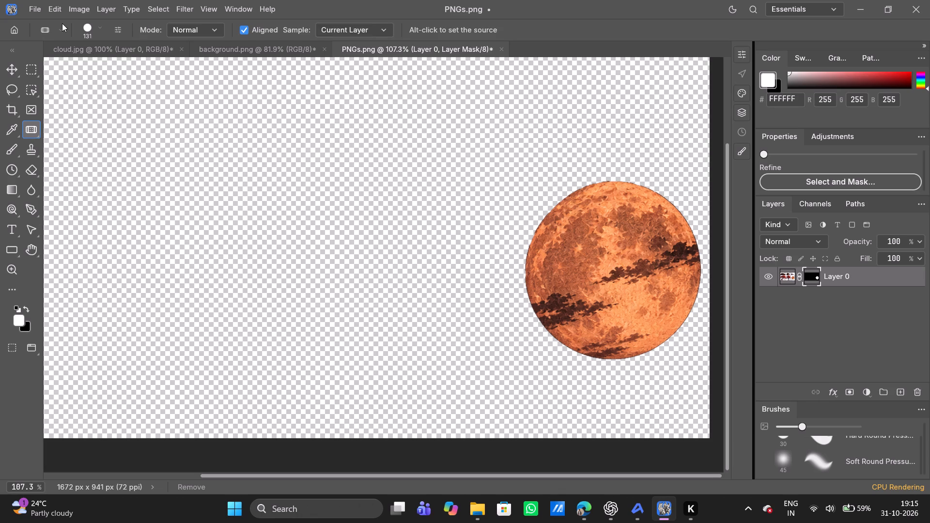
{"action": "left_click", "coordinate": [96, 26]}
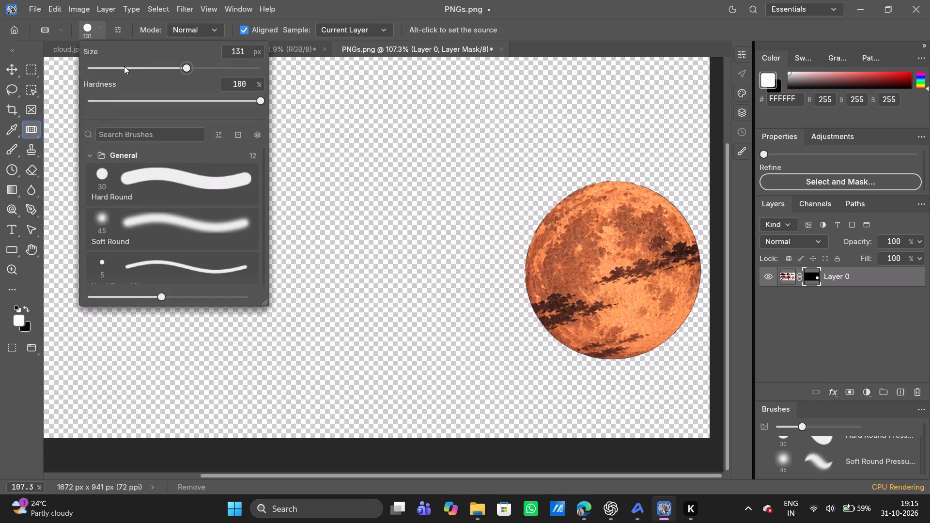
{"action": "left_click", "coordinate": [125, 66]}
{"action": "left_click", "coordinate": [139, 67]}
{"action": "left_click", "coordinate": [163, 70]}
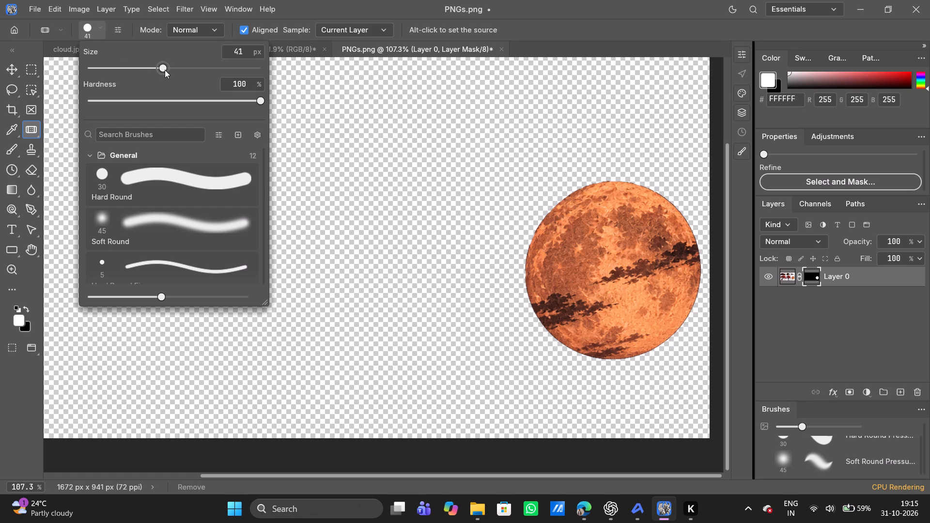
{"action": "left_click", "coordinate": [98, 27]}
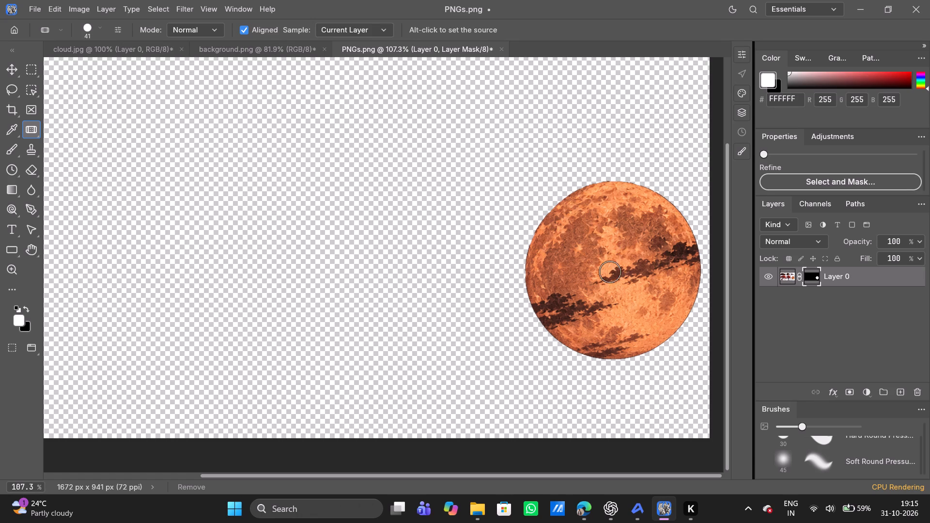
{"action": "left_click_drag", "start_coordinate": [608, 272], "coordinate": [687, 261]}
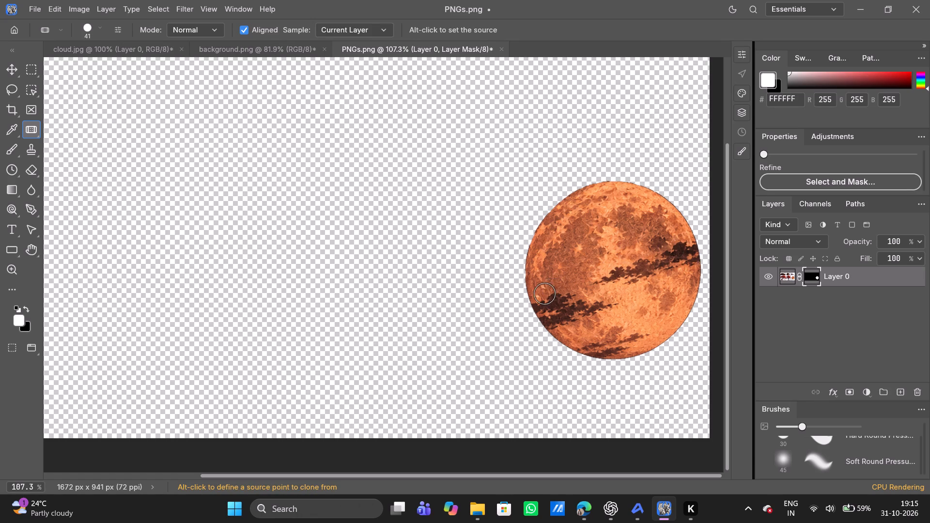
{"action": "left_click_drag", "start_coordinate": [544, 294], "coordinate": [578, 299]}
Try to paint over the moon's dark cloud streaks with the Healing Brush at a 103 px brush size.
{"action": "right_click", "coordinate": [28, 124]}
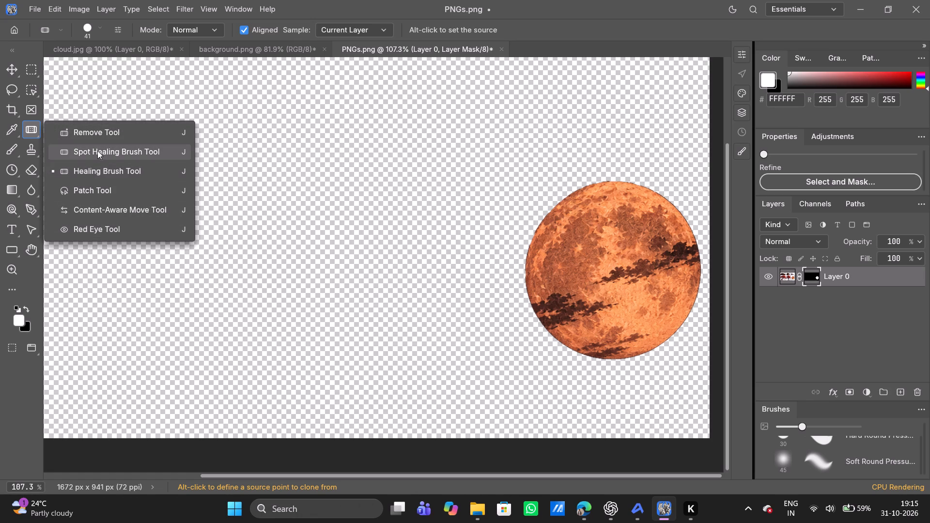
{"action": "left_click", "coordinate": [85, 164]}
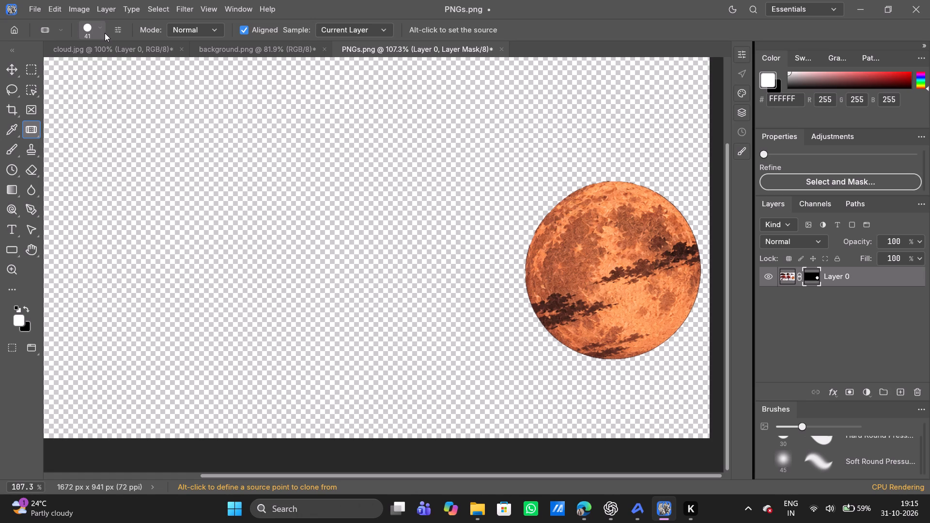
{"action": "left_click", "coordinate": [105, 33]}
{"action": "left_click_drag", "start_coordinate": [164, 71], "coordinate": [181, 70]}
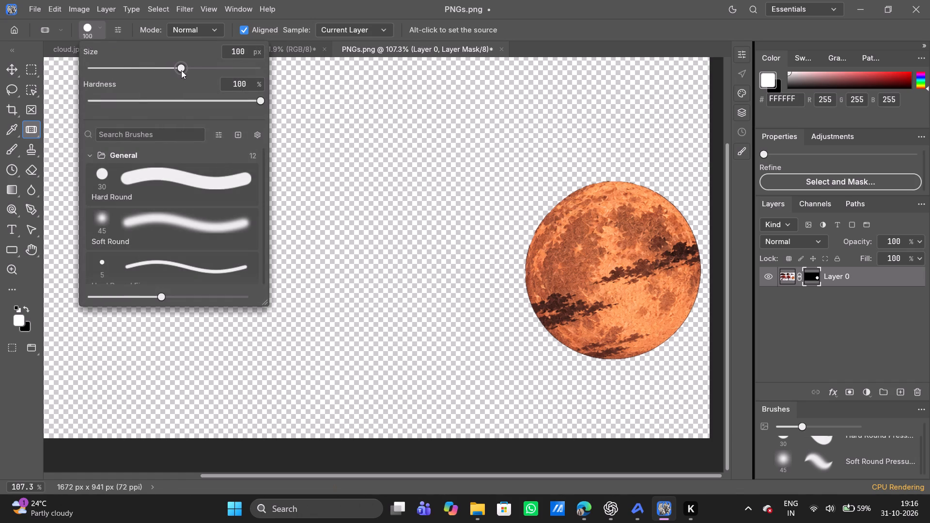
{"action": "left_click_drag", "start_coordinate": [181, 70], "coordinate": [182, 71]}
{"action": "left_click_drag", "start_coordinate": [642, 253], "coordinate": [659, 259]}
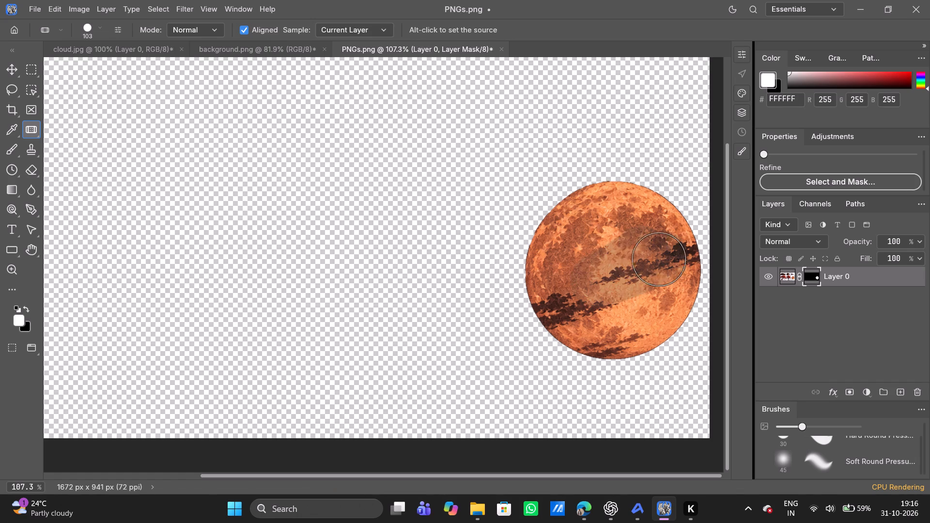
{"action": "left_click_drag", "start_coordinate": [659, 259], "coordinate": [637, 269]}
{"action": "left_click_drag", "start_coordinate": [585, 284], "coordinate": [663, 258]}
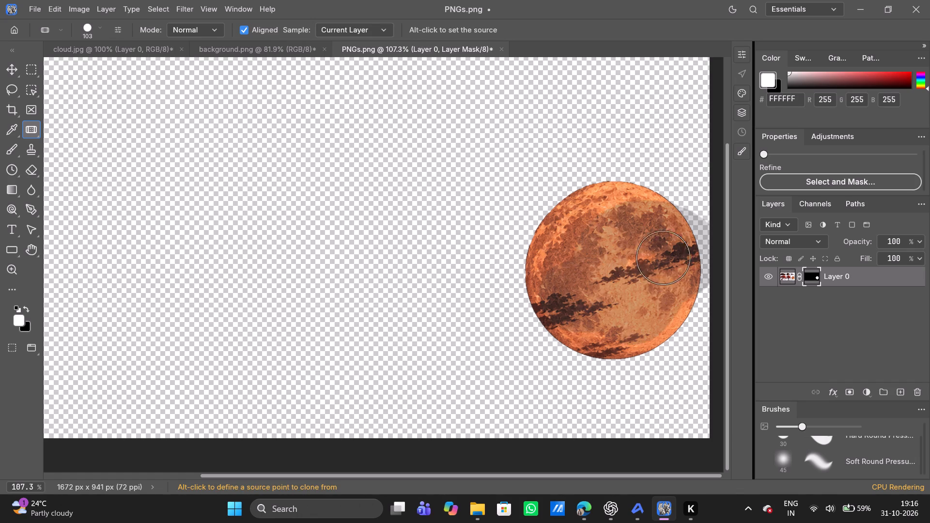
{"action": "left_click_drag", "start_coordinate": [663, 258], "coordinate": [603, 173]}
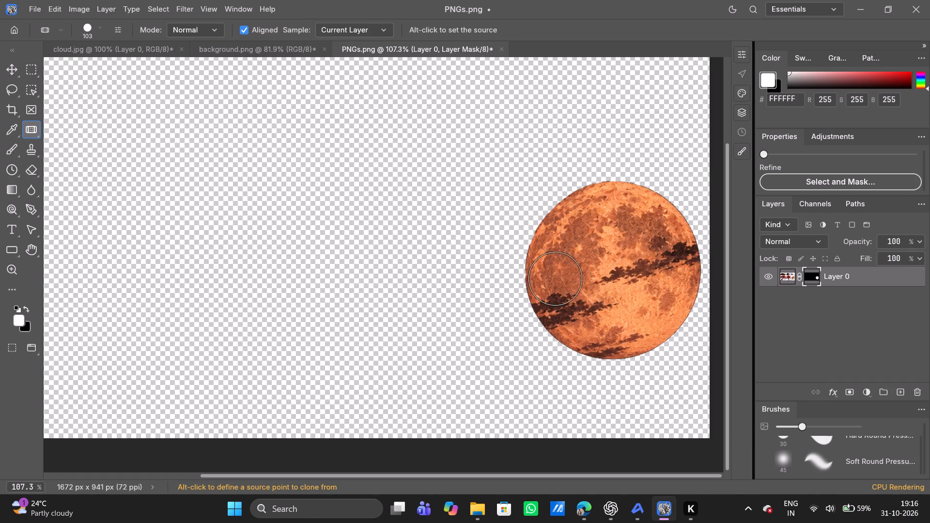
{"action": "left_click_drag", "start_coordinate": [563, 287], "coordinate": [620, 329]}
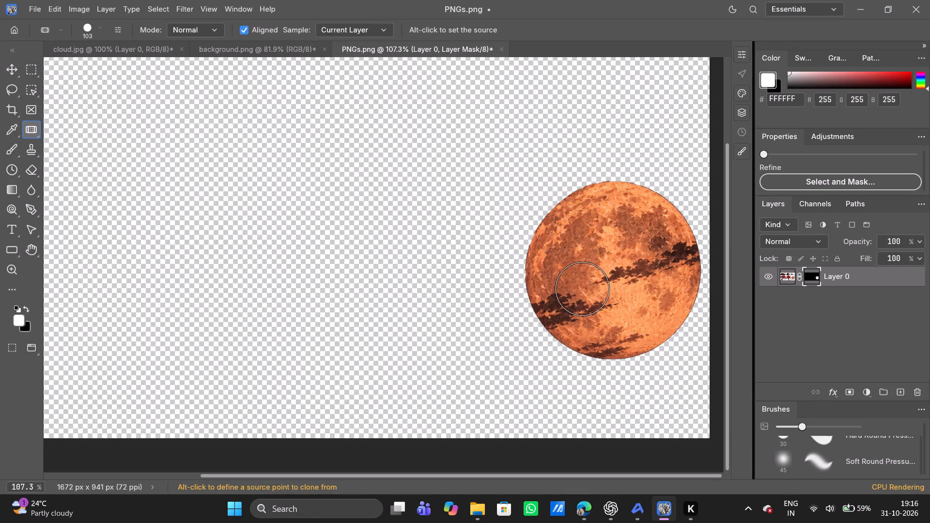
Undo back to before Layer 0's layer mask was added, keeping the moon selected.
{"action": "key", "text": "ctrl+z"}
{"action": "key", "text": "ctrl+z"}
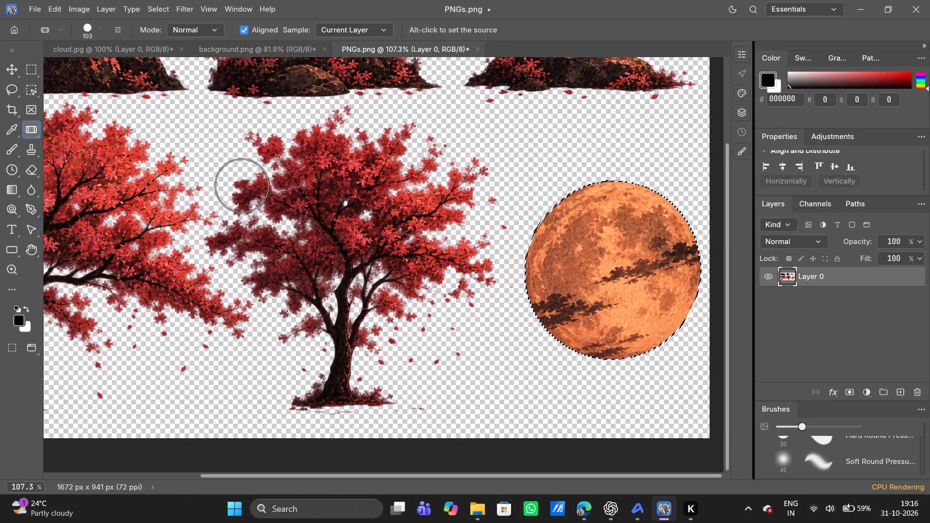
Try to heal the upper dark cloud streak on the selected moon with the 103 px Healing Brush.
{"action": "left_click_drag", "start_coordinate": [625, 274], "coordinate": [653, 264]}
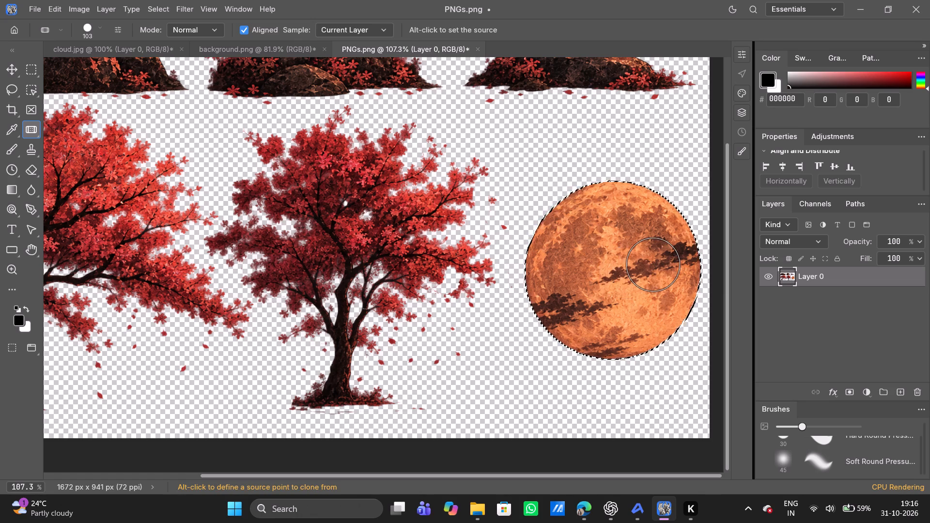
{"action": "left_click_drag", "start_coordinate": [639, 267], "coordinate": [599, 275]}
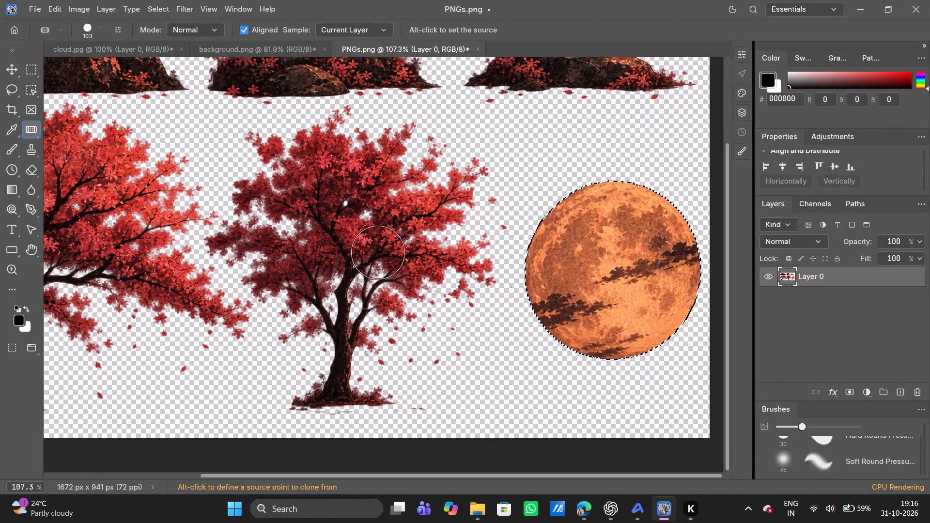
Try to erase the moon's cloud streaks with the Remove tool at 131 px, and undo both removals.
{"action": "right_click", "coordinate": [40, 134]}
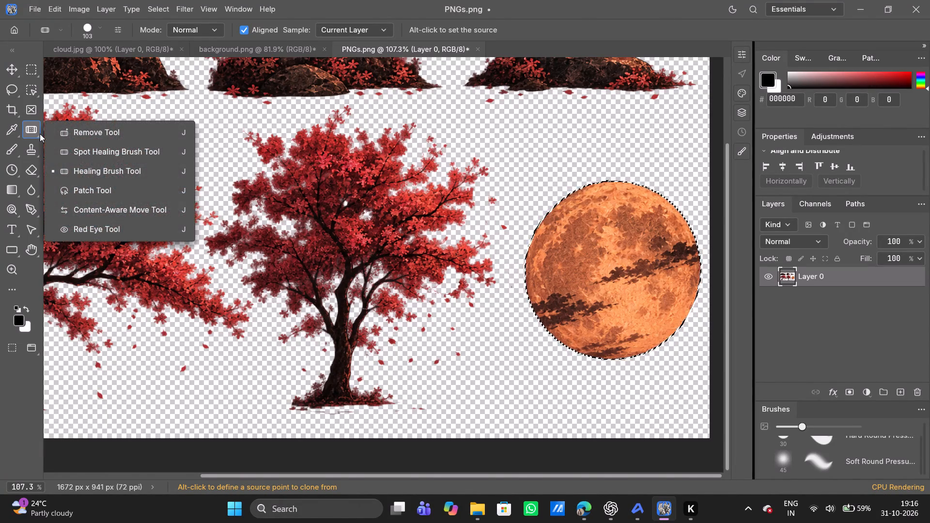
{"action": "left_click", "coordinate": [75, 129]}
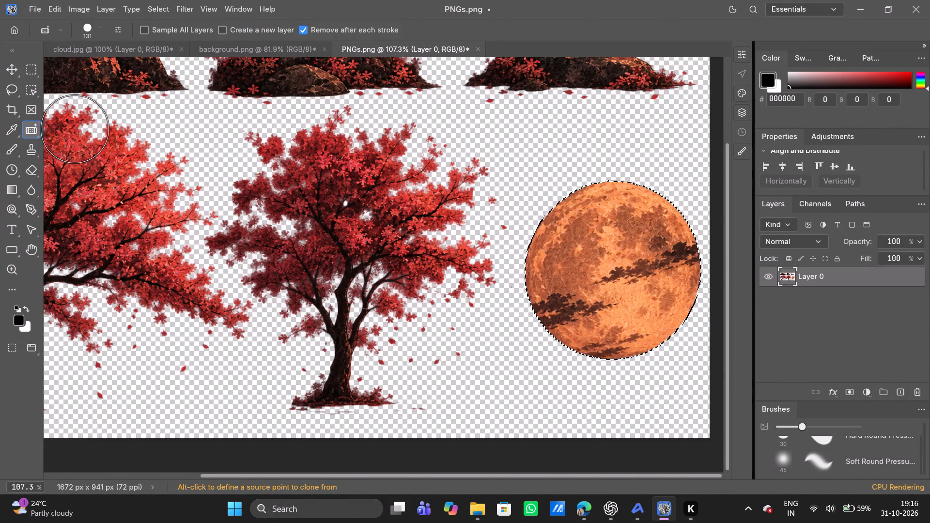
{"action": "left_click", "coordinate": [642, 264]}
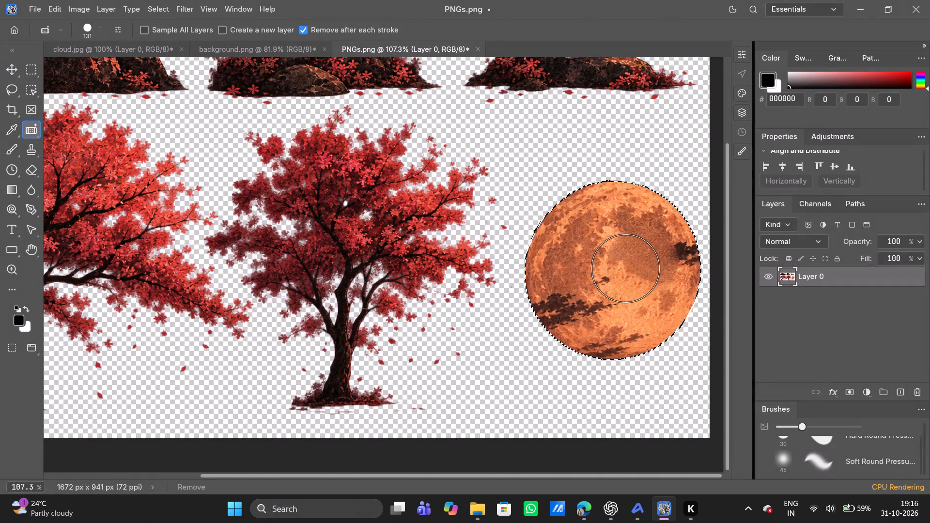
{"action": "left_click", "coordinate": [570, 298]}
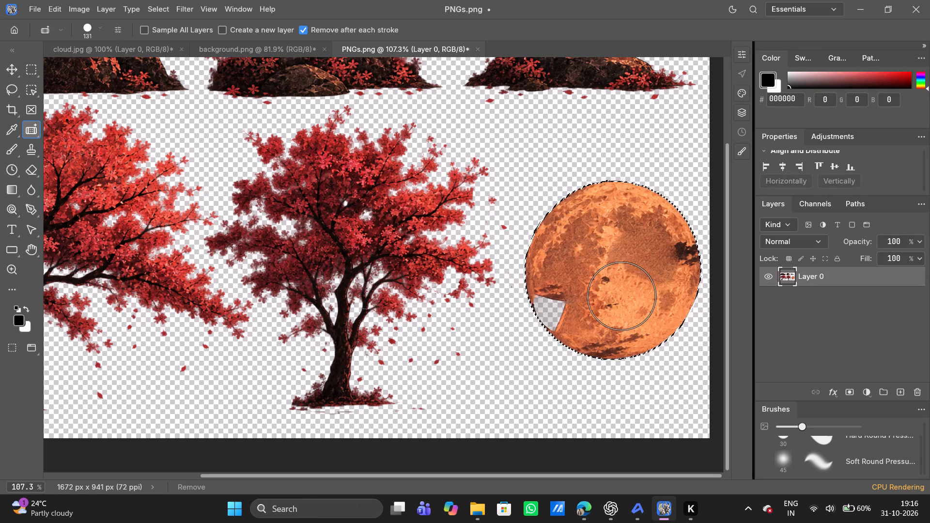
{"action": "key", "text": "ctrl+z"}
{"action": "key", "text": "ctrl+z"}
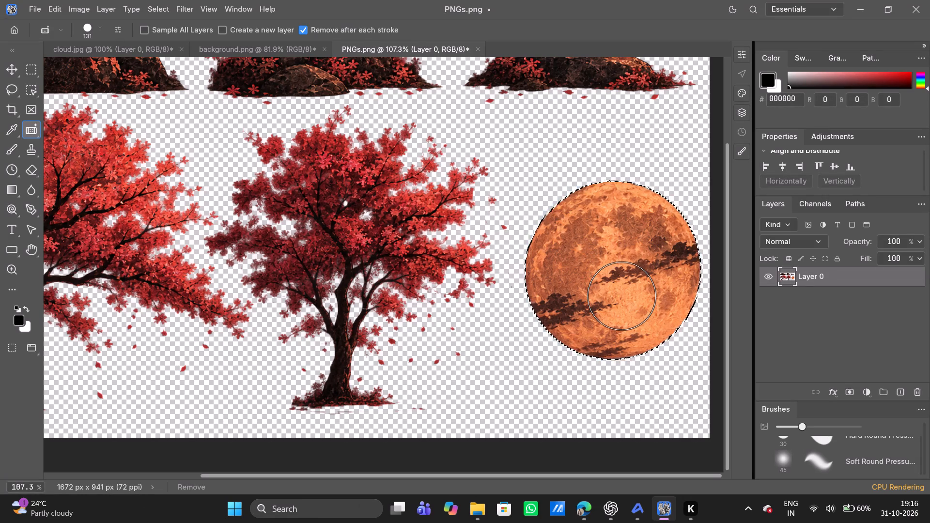
Erase the dark cloud streak across the moon's right side with the Remove tool at a 12 px brush size.
{"action": "left_click", "coordinate": [98, 31]}
{"action": "left_click", "coordinate": [137, 74]}
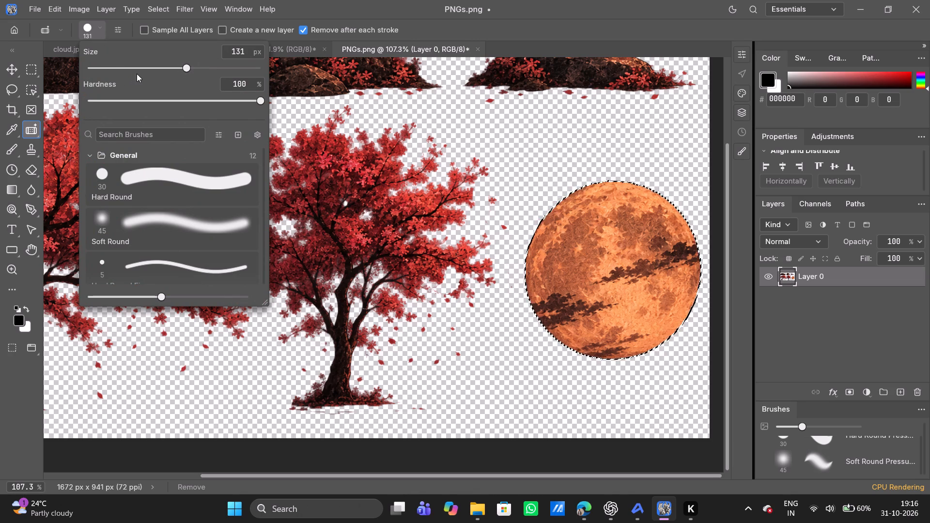
{"action": "left_click", "coordinate": [139, 68]}
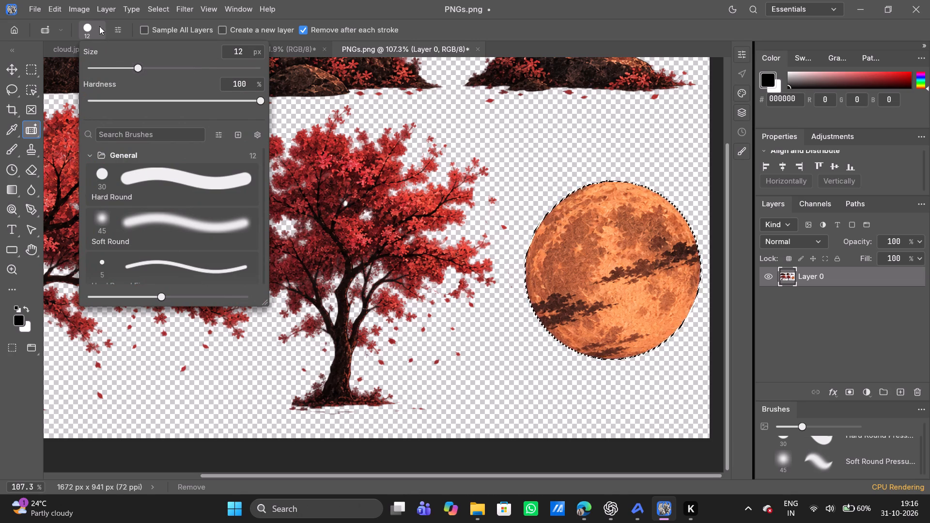
{"action": "left_click", "coordinate": [99, 26]}
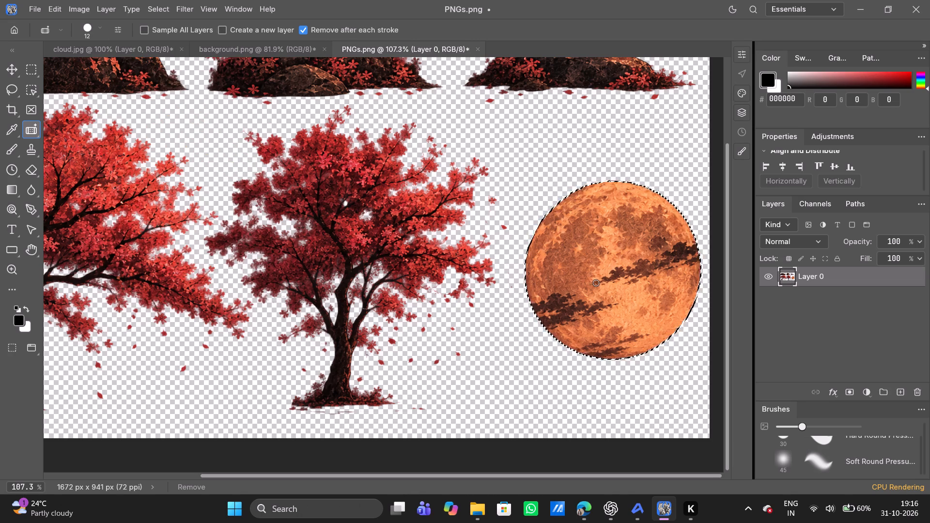
{"action": "left_click_drag", "start_coordinate": [596, 283], "coordinate": [632, 284]}
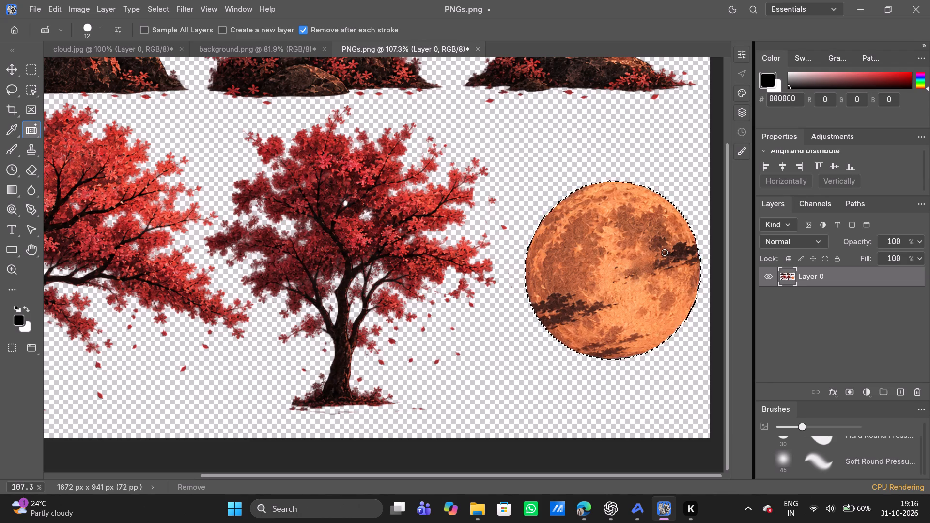
{"action": "left_click_drag", "start_coordinate": [665, 252], "coordinate": [653, 270]}
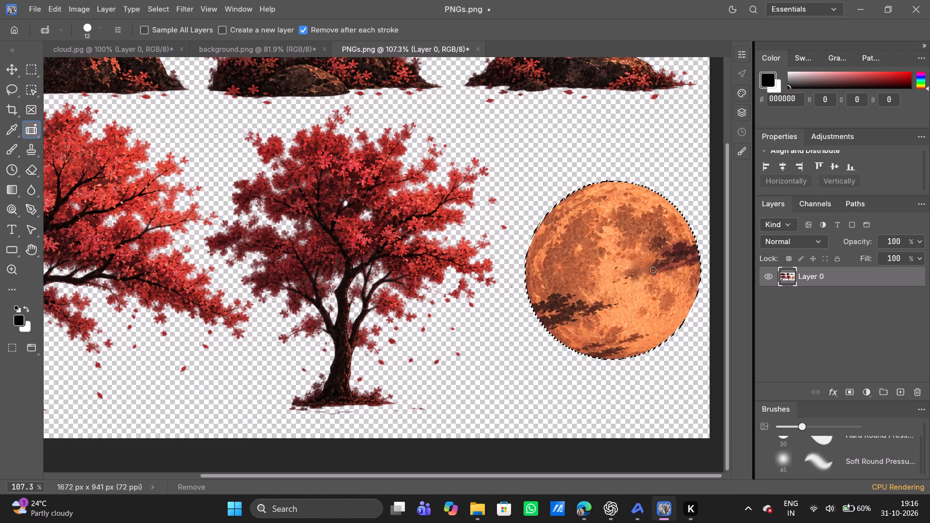
{"action": "left_click_drag", "start_coordinate": [653, 270], "coordinate": [663, 261]}
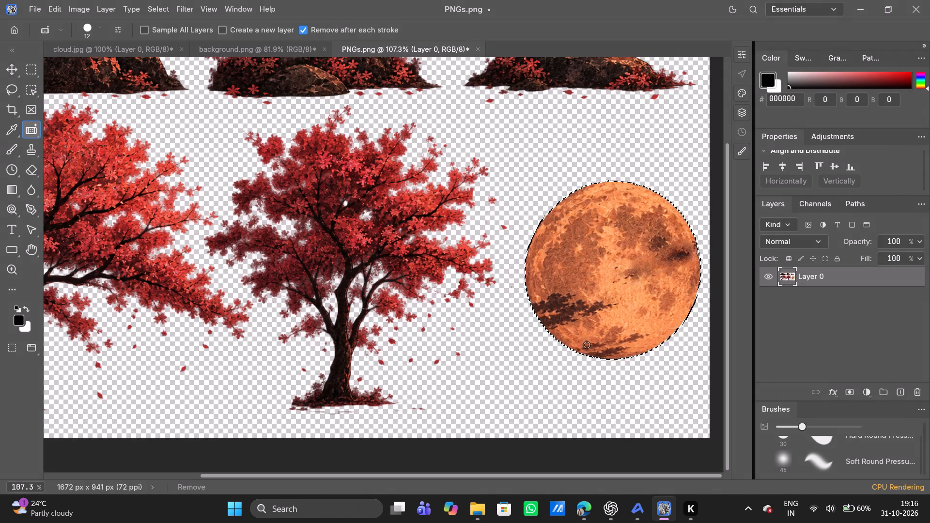
Erase the dark cloud streaks along the moon's bottom and lower-left edge with the 12 px Remove tool, redoing the last lower-left strokes once.
{"action": "left_click_drag", "start_coordinate": [588, 347], "coordinate": [647, 335]}
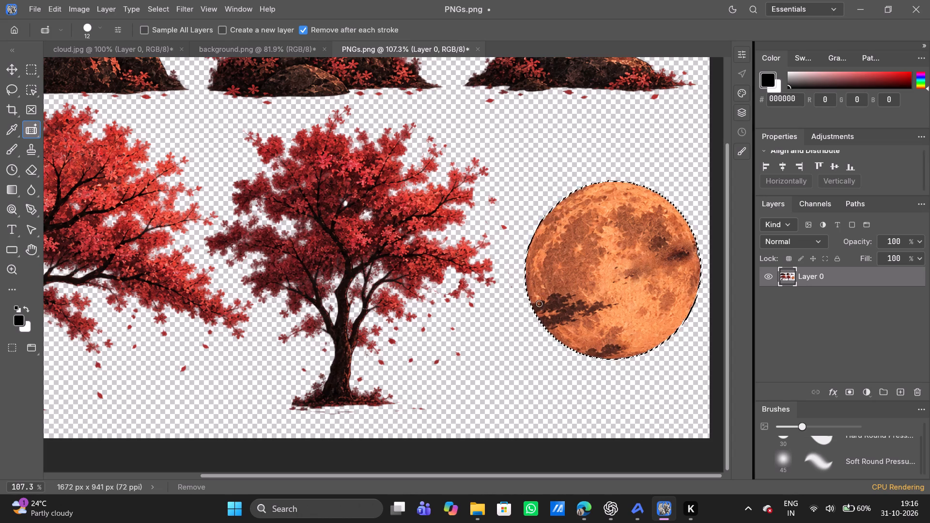
{"action": "left_click_drag", "start_coordinate": [537, 305], "coordinate": [544, 311]}
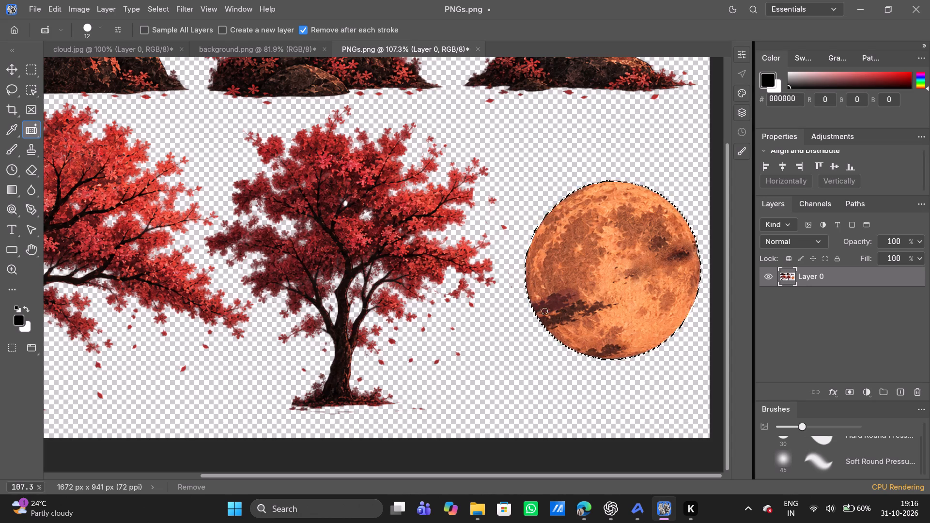
{"action": "left_click_drag", "start_coordinate": [544, 311], "coordinate": [544, 308]}
{"action": "left_click_drag", "start_coordinate": [544, 319], "coordinate": [567, 306]}
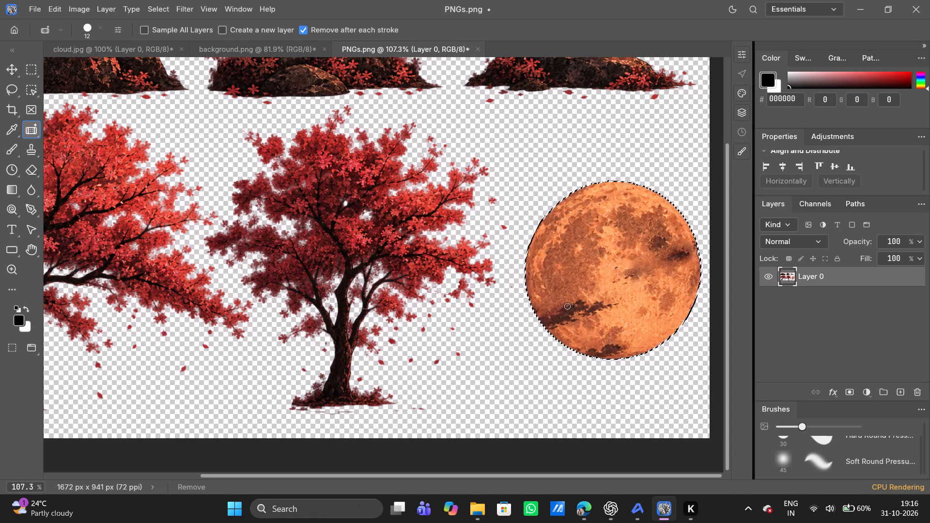
{"action": "left_click_drag", "start_coordinate": [567, 306], "coordinate": [548, 328]}
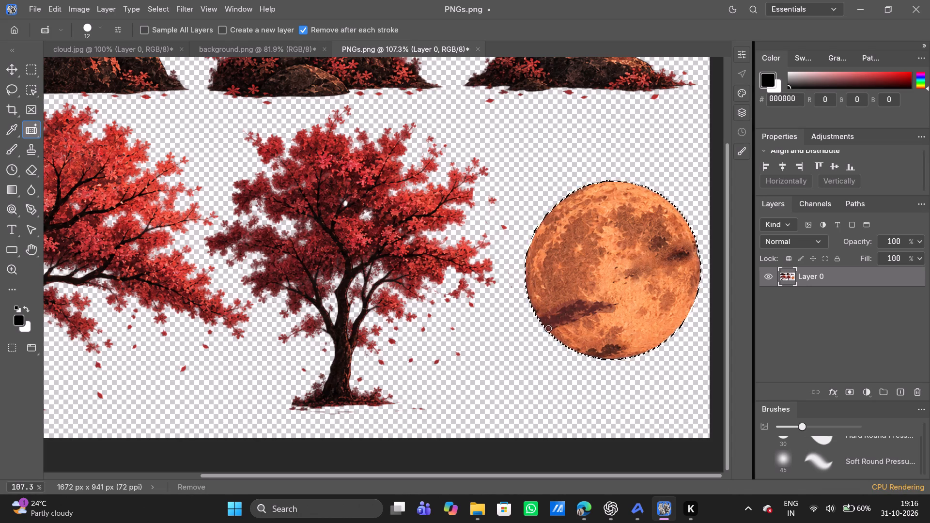
{"action": "left_click_drag", "start_coordinate": [548, 328], "coordinate": [549, 326]}
{"action": "key", "text": "ctrl+z"}
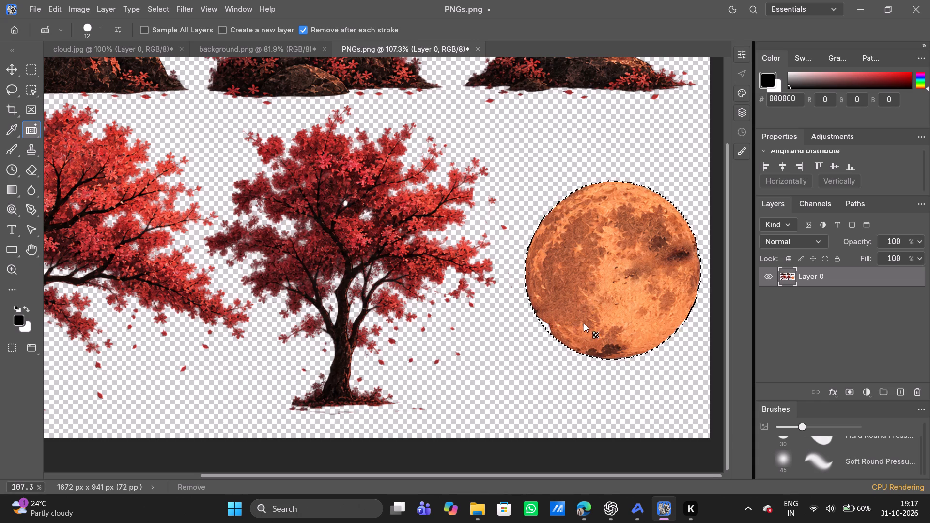
{"action": "left_click_drag", "start_coordinate": [550, 319], "coordinate": [561, 319]}
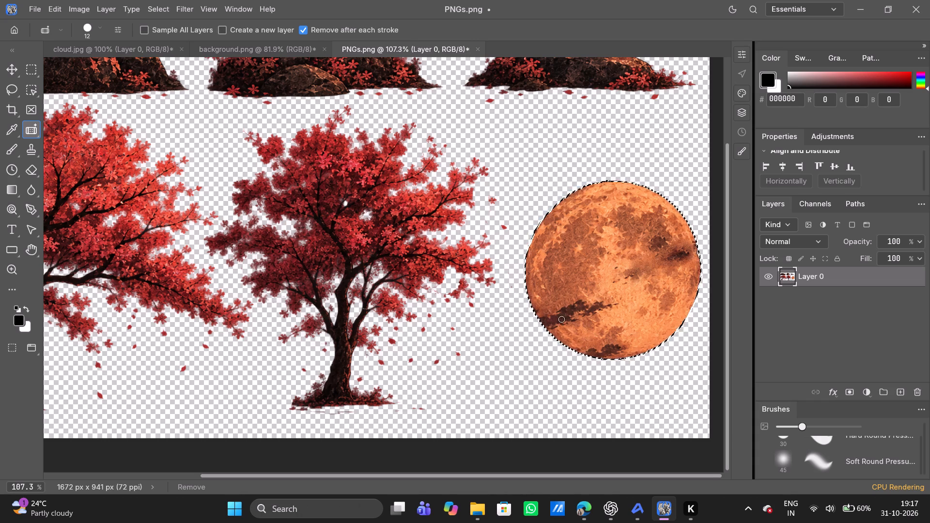
{"action": "left_click_drag", "start_coordinate": [561, 319], "coordinate": [560, 311]}
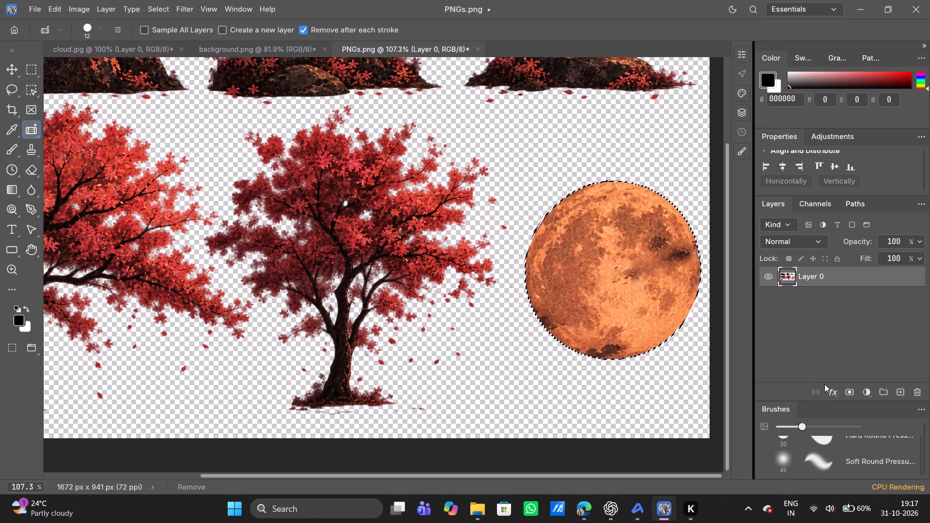
Add a layer mask to Layer 0 from the moon selection.
{"action": "left_click", "coordinate": [848, 388]}
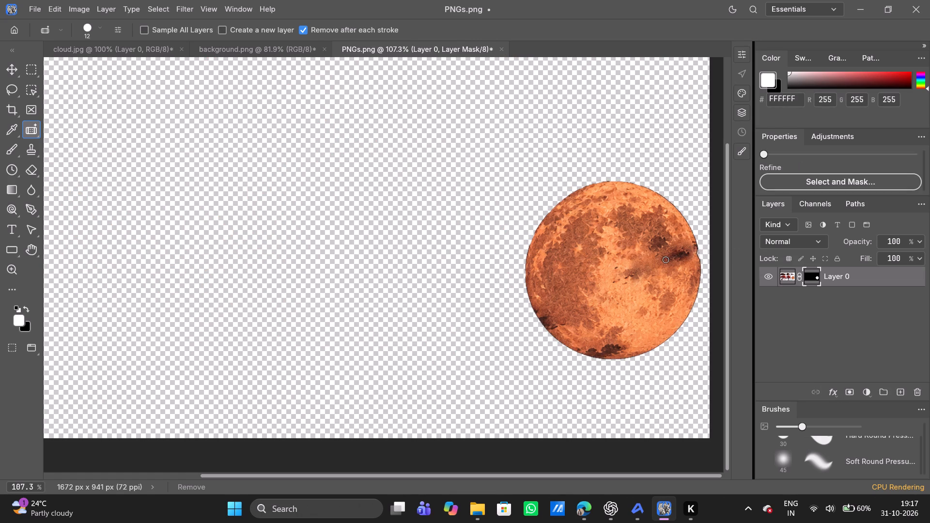
Move the masked moon about 438 px left and 220 px up, toward the middle of the canvas.
{"action": "scroll", "coordinate": [666, 260], "scroll_direction": "left", "scroll_amount": 1}
{"action": "right_click", "coordinate": [486, 265]}
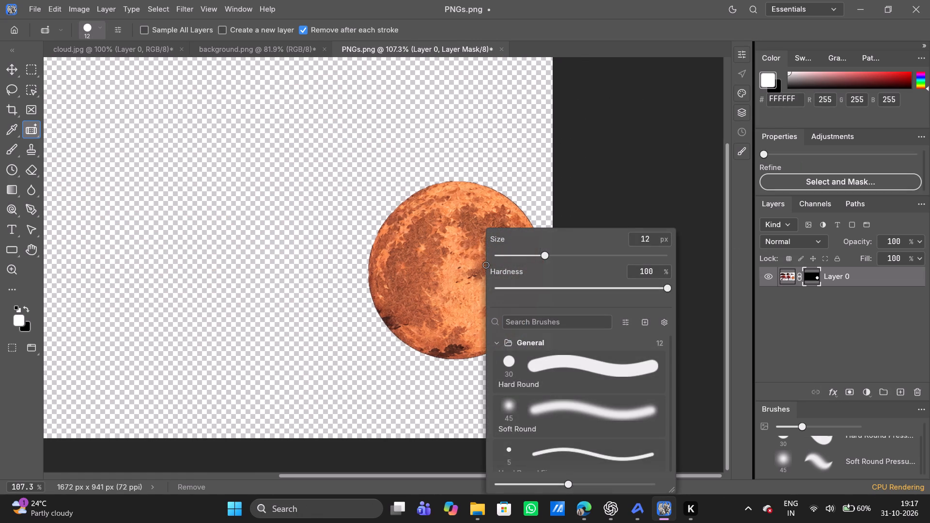
{"action": "left_click", "coordinate": [675, 197]}
{"action": "key", "text": "v"}
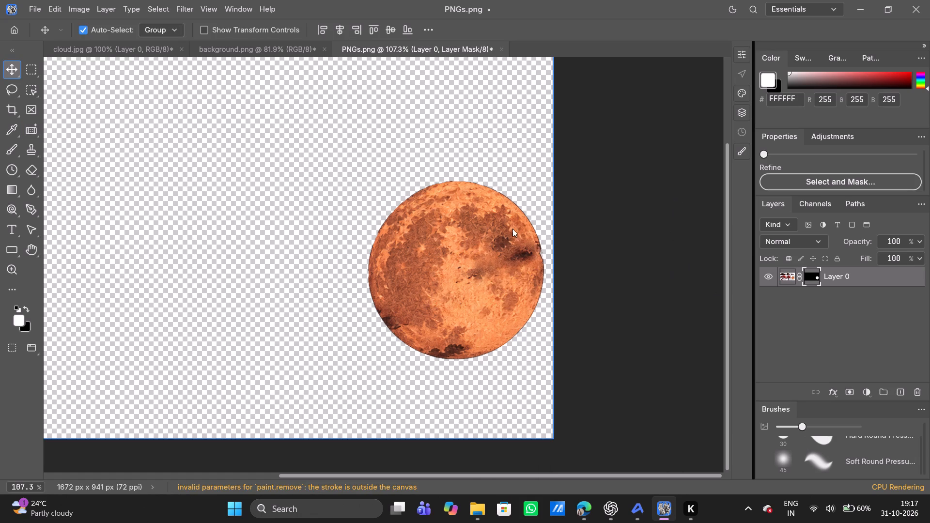
{"action": "left_click", "coordinate": [472, 262]}
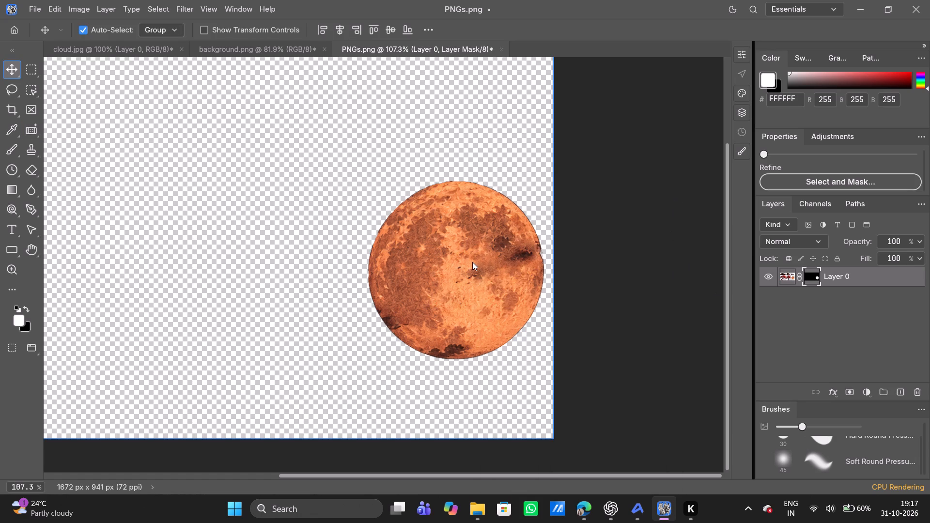
{"action": "left_click_drag", "start_coordinate": [472, 262], "coordinate": [247, 149]}
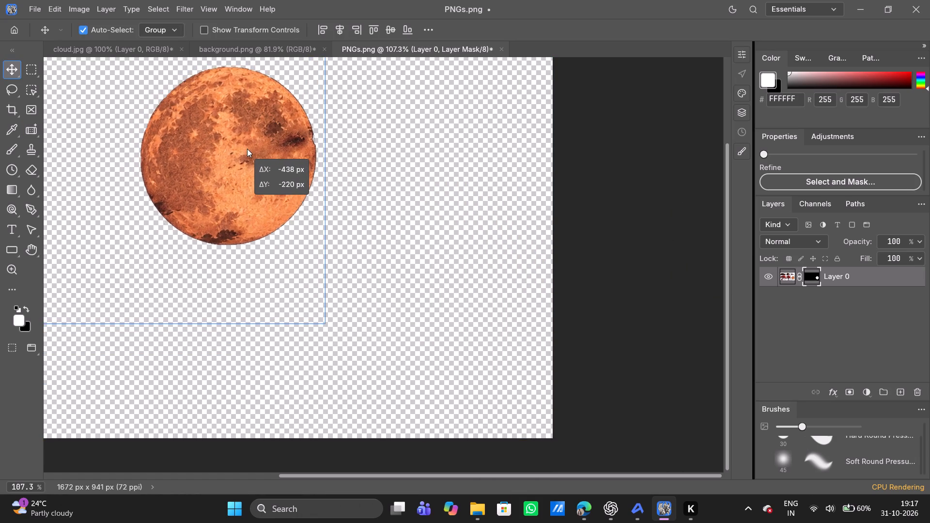
{"action": "left_click_drag", "start_coordinate": [247, 149], "coordinate": [248, 152]}
{"action": "scroll", "coordinate": [248, 152], "scroll_direction": "right", "scroll_amount": 1}
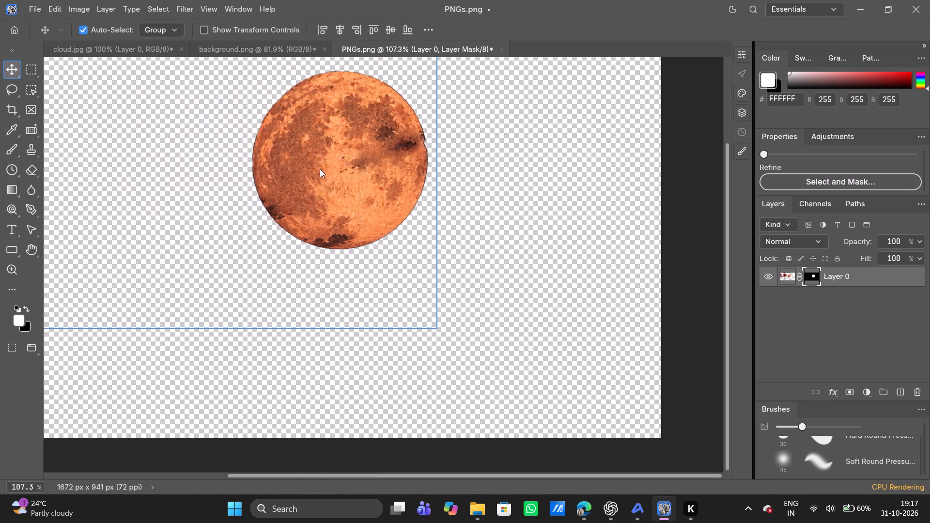
{"action": "scroll", "coordinate": [320, 169], "scroll_direction": "right", "scroll_amount": 1}
{"action": "left_click", "coordinate": [381, 193]}
{"action": "scroll", "coordinate": [412, 202], "scroll_direction": "up", "scroll_amount": 1}
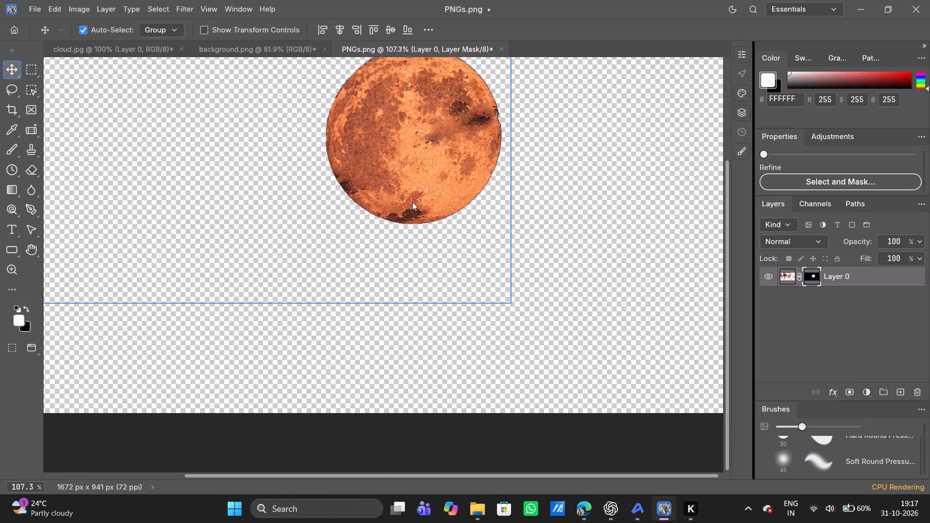
Quick-export the masked moon layer as a PNG named Moon into the FirstFrame folder.
{"action": "scroll", "coordinate": [412, 202], "scroll_direction": "up", "scroll_amount": 1}
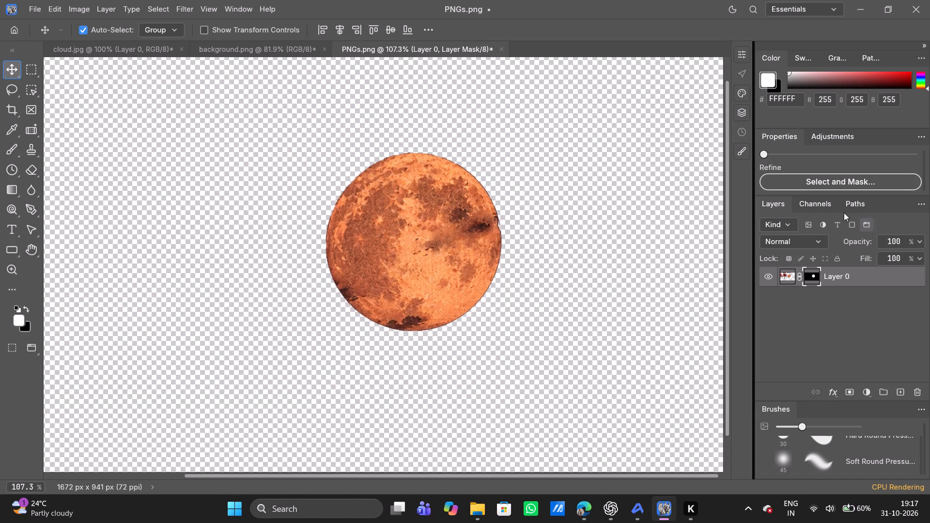
{"action": "left_click", "coordinate": [816, 205]}
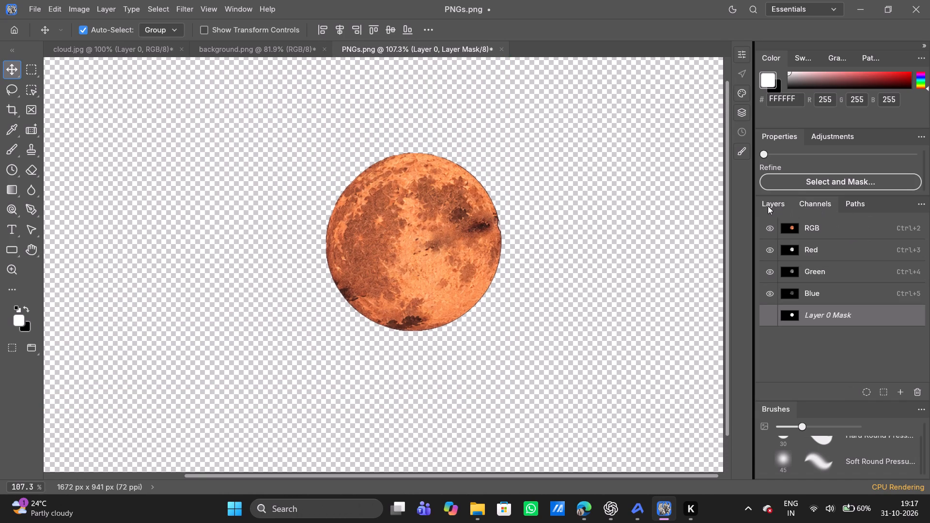
{"action": "left_click", "coordinate": [768, 206]}
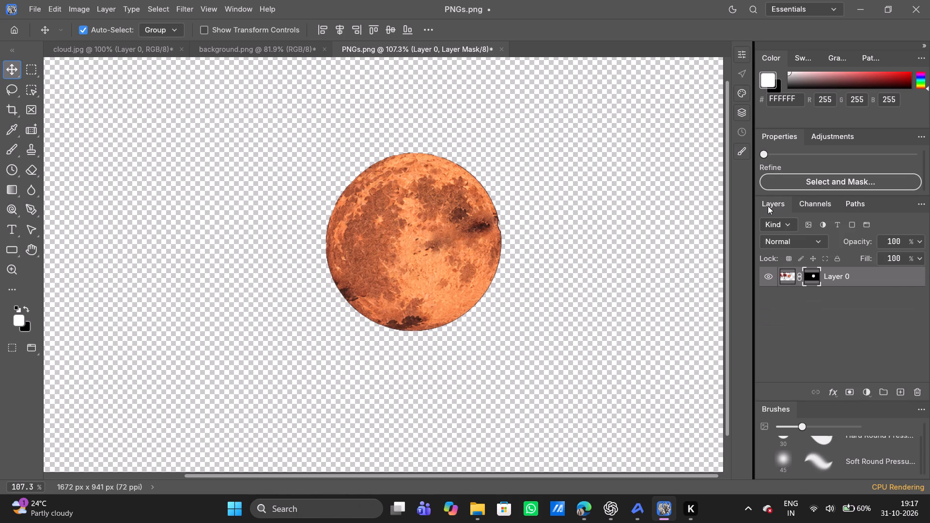
{"action": "right_click", "coordinate": [842, 271]}
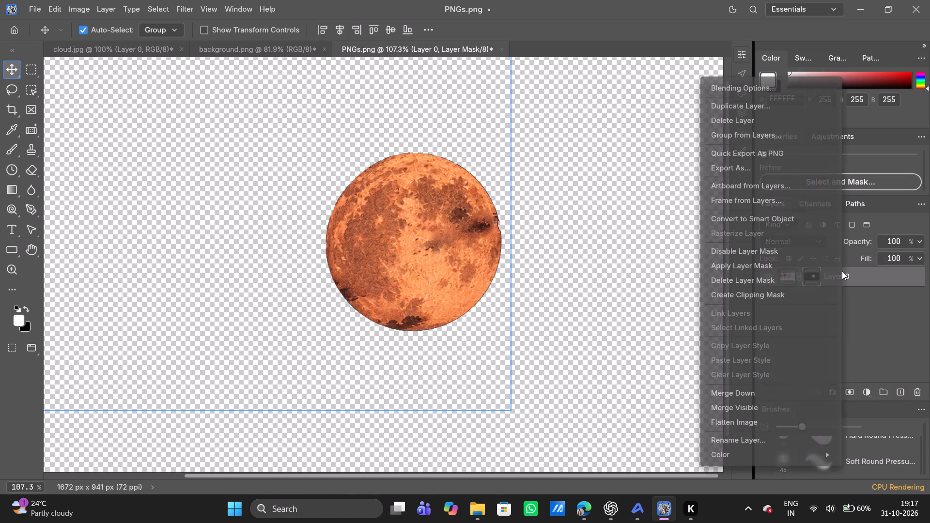
{"action": "left_click", "coordinate": [750, 150]}
{"action": "key", "text": "BackSpace"}
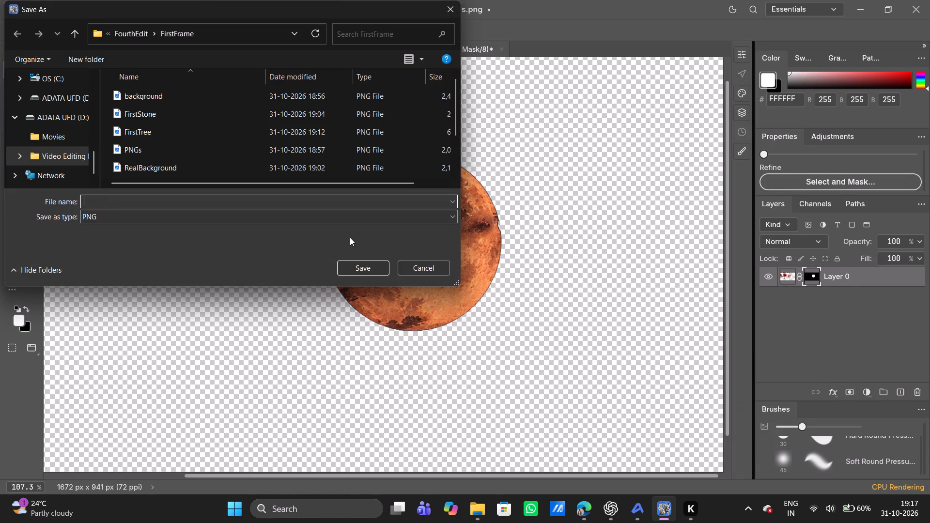
{"action": "type", "text": "Moon"}
{"action": "key", "text": "Return"}
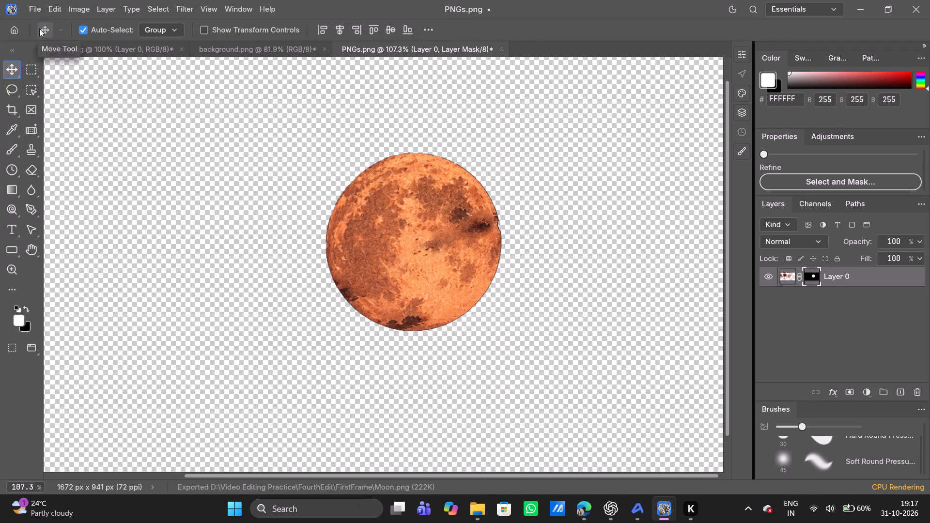
Undo the moon's move, its layer mask and the edit before them, bringing back the full set of elements.
{"action": "left_click", "coordinate": [433, 246]}
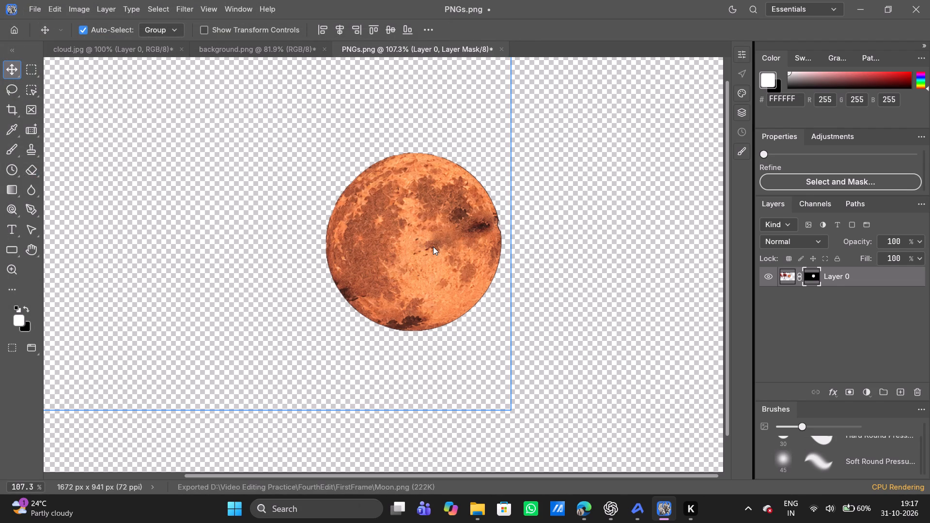
{"action": "scroll", "coordinate": [433, 246], "scroll_direction": "right", "scroll_amount": 1}
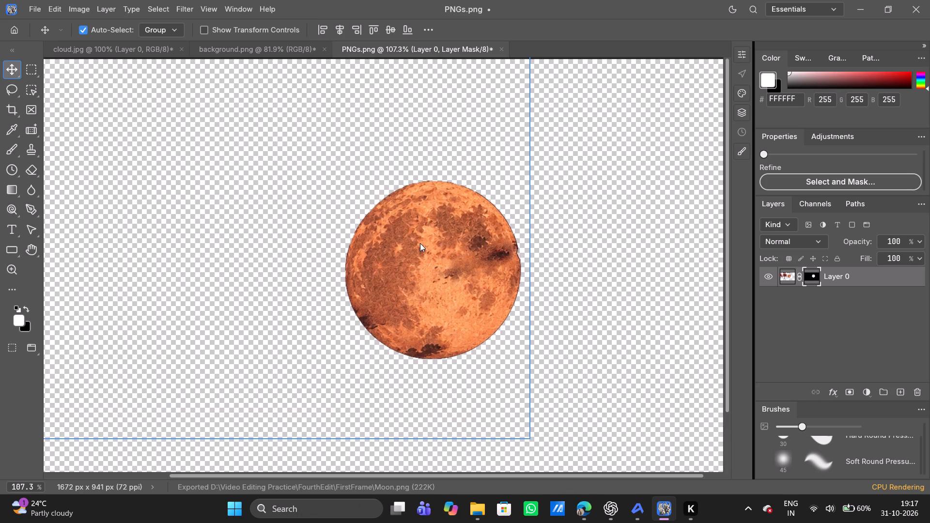
{"action": "key", "text": "ctrl+z"}
{"action": "key", "text": "ctrl+z"}
{"action": "scroll", "coordinate": [420, 243], "scroll_direction": "down", "scroll_amount": 1}
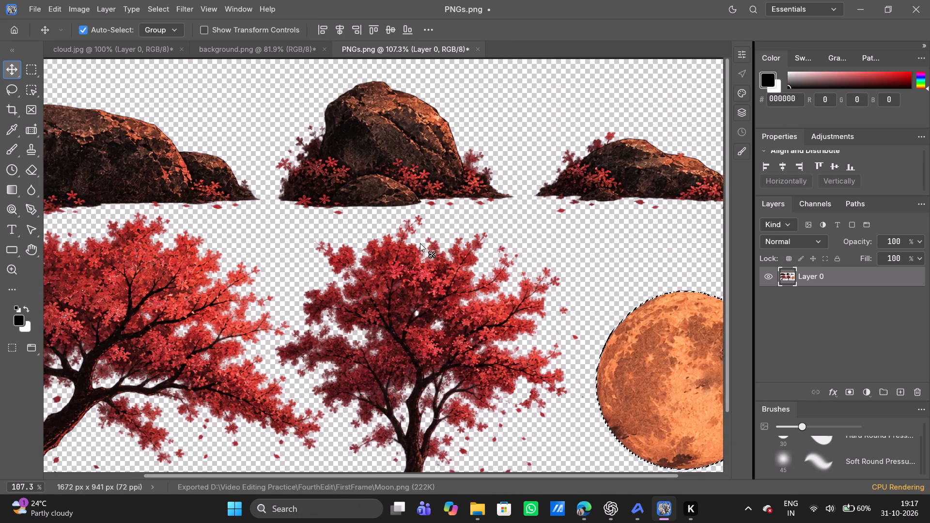
{"action": "scroll", "coordinate": [420, 243], "scroll_direction": "down", "scroll_amount": 1}
{"action": "scroll", "coordinate": [420, 243], "scroll_direction": "right", "scroll_amount": 1}
{"action": "scroll", "coordinate": [420, 243], "scroll_direction": "up", "scroll_amount": 2}
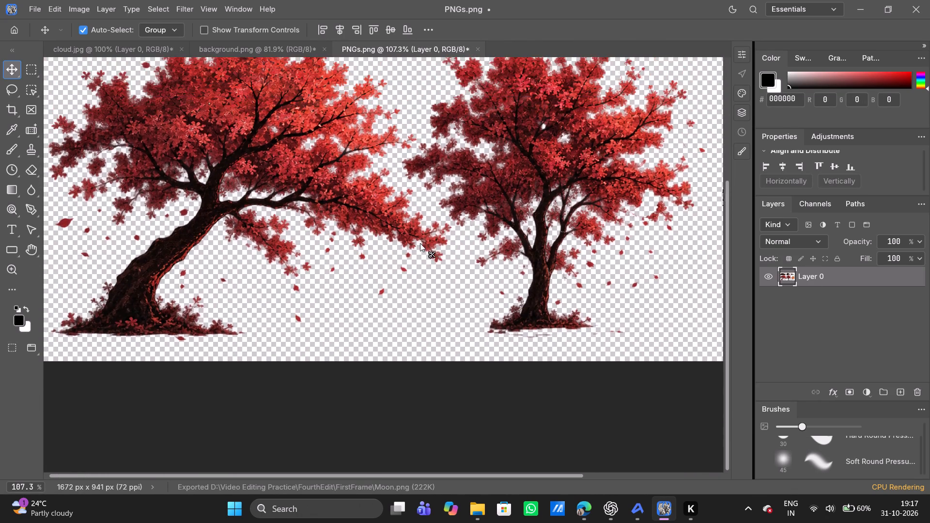
{"action": "scroll", "coordinate": [420, 243], "scroll_direction": "up", "scroll_amount": 1}
{"action": "key", "text": "ctrl+z"}
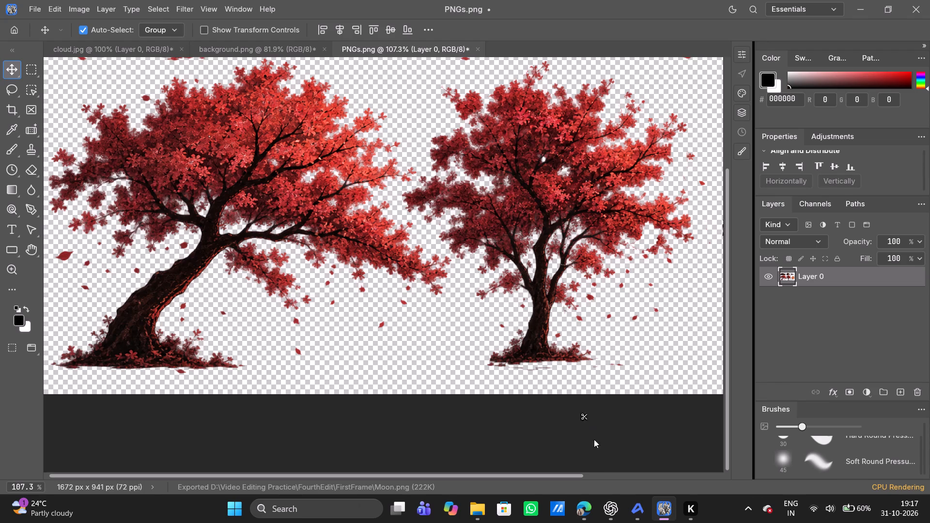
Switch to Microsoft Edge, discard the mistyped address-bar query and open the Pinterest home page.
{"action": "left_click", "coordinate": [576, 511]}
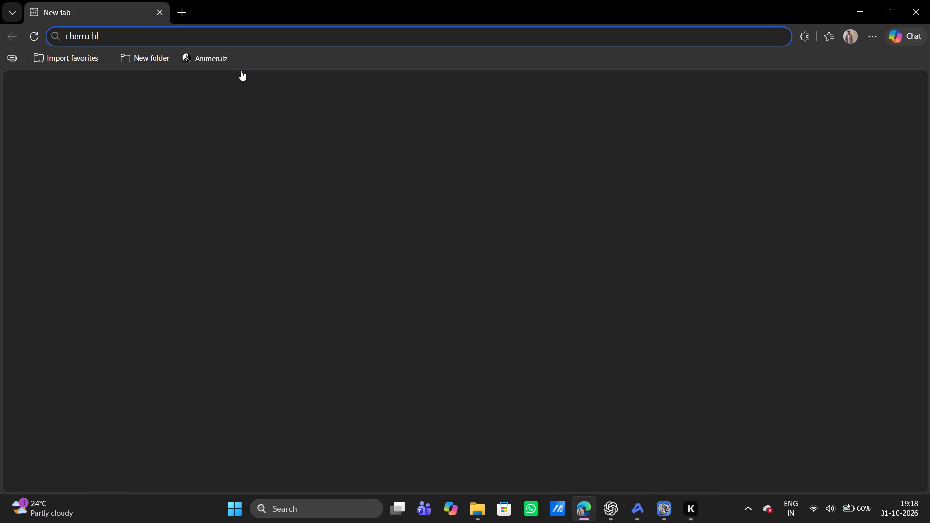
{"action": "left_click", "coordinate": [147, 35]}
{"action": "key", "text": "BackSpace"}
{"action": "key", "text": "BackSpace"}
{"action": "key", "text": "BackSpace"}
{"action": "key", "text": "BackSpace"}
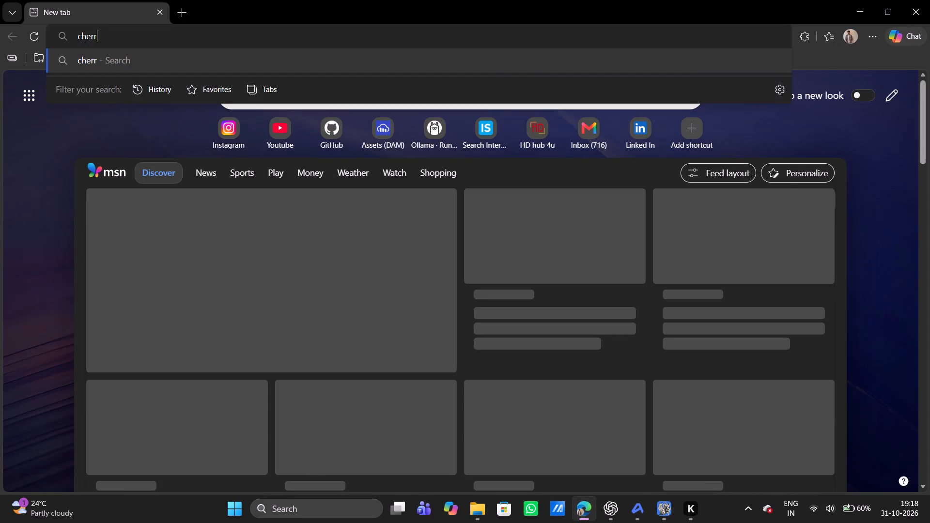
{"action": "key", "text": "BackSpace"}
{"action": "key", "text": "BackSpace"}
{"action": "key", "text": "BackSpace"}
{"action": "key", "text": "BackSpace"}
{"action": "key", "text": "BackSpace"}
{"action": "key", "text": "BackSpace"}
{"action": "type", "text": "pin"}
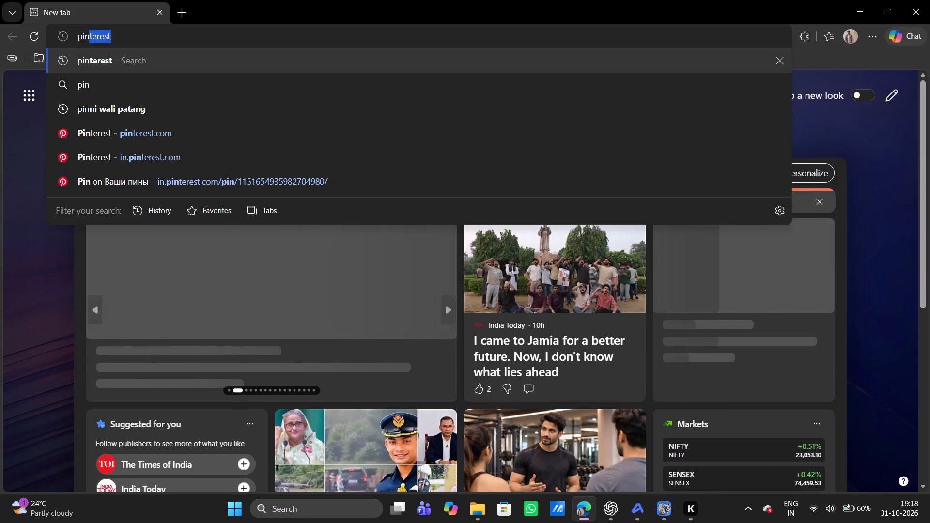
{"action": "key", "text": "Right"}
{"action": "key", "text": "Down"}
{"action": "key", "text": "Down"}
{"action": "key", "text": "Down"}
{"action": "key", "text": "Down"}
{"action": "key", "text": "Down"}
{"action": "key", "text": "Down"}
{"action": "key", "text": "Down"}
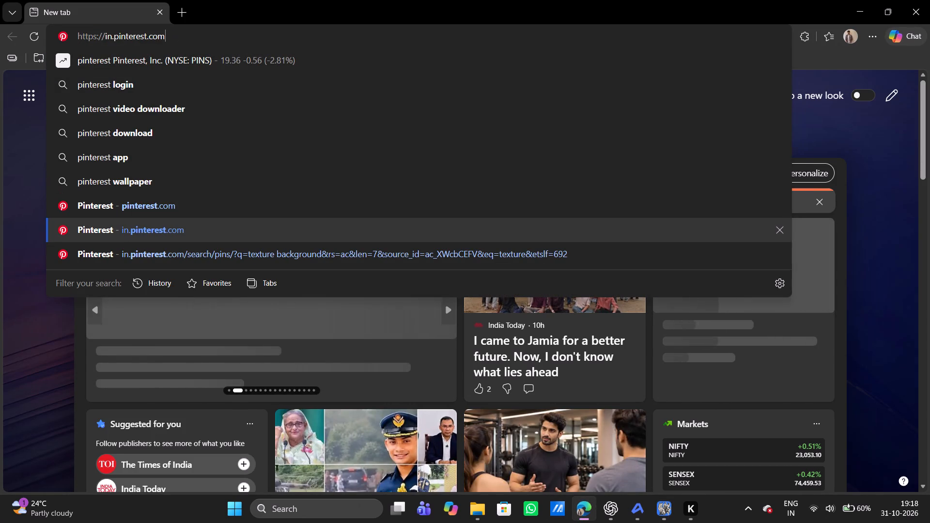
{"action": "key", "text": "Up"}
{"action": "key", "text": "Return"}
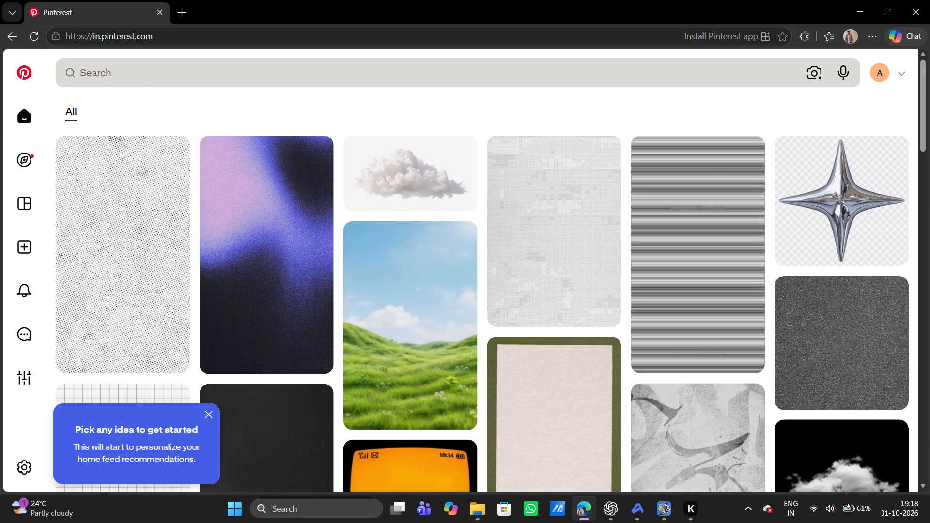
Search Pinterest for cherry blossom.
{"action": "left_click", "coordinate": [127, 71]}
{"action": "type", "text": "cherry"}
{"action": "key", "text": "space"}
{"action": "key", "text": "Down"}
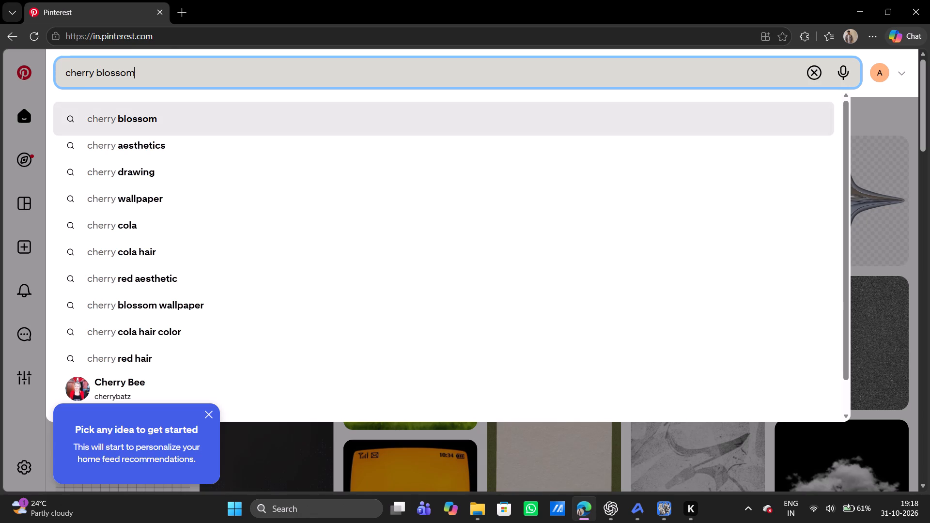
{"action": "key", "text": "Return"}
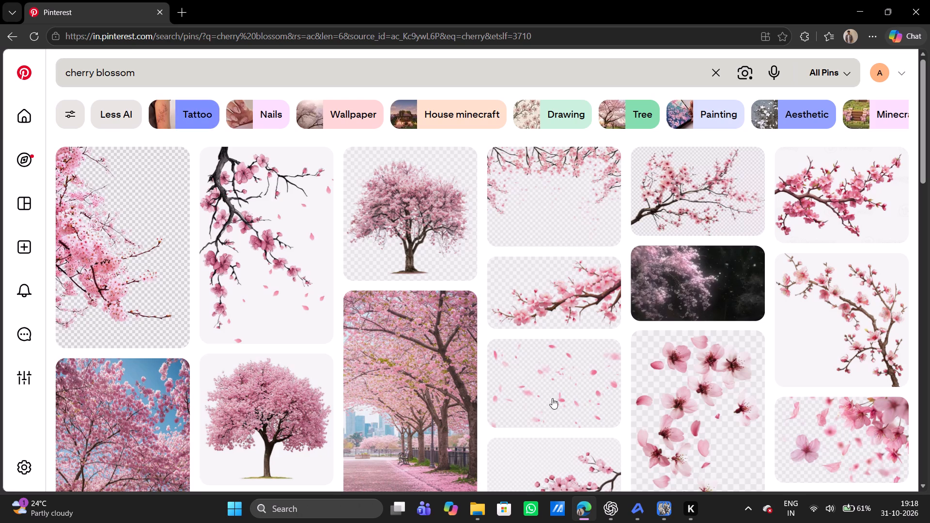
Browse the cherry blossom results and open the pin with scattered pink petals on a transparent background.
{"action": "scroll", "coordinate": [557, 402], "scroll_direction": "down", "scroll_amount": 2}
{"action": "scroll", "coordinate": [383, 320], "scroll_direction": "down", "scroll_amount": 2}
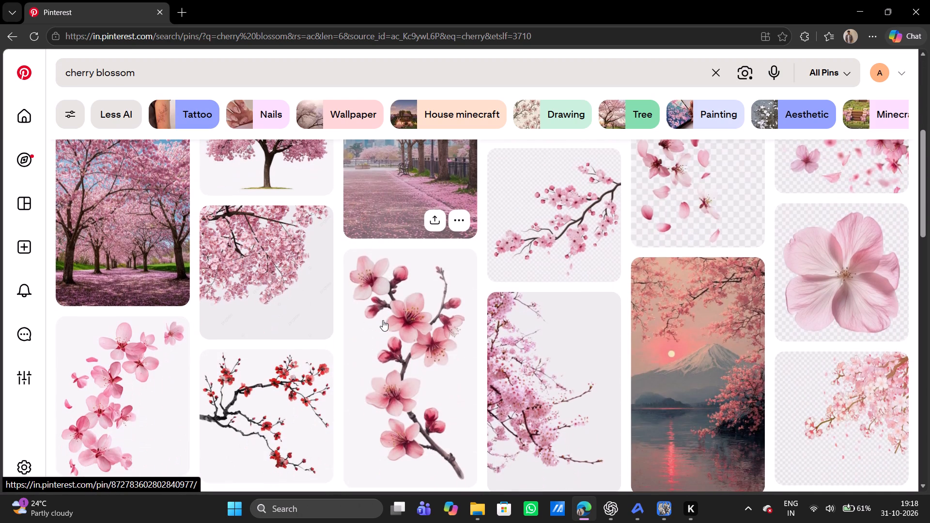
{"action": "scroll", "coordinate": [383, 320], "scroll_direction": "up", "scroll_amount": 2}
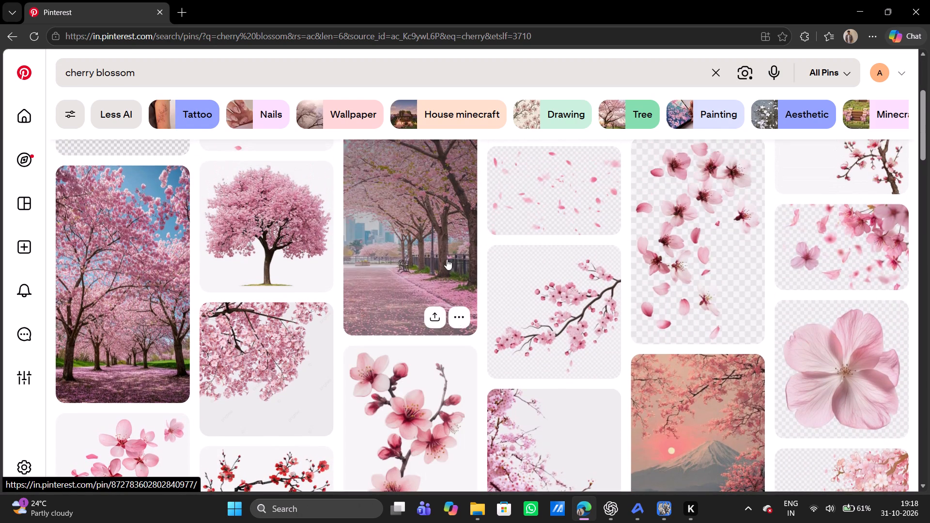
{"action": "left_click", "coordinate": [522, 200]}
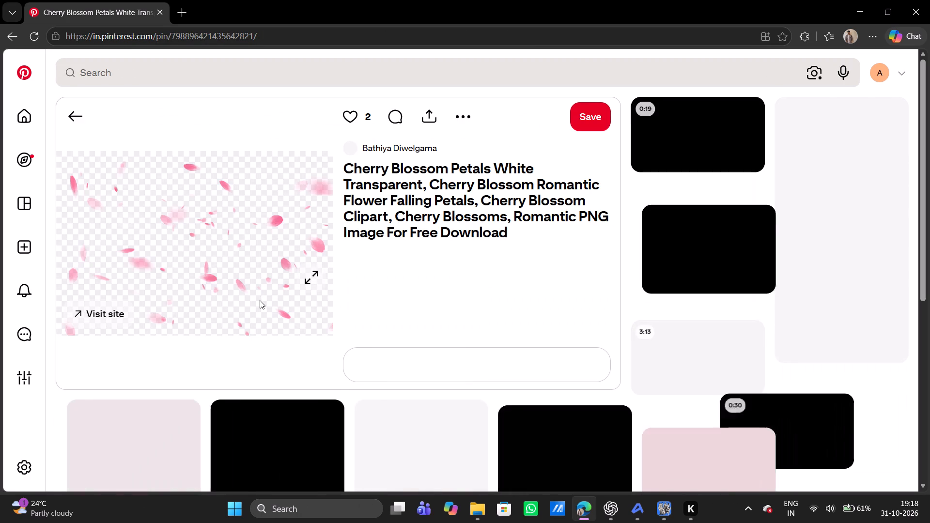
Look through the related petal pins and open the glowing pink petals and sparkles overlay on black.
{"action": "scroll", "coordinate": [260, 300], "scroll_direction": "down", "scroll_amount": 1}
{"action": "scroll", "coordinate": [260, 300], "scroll_direction": "up", "scroll_amount": 1}
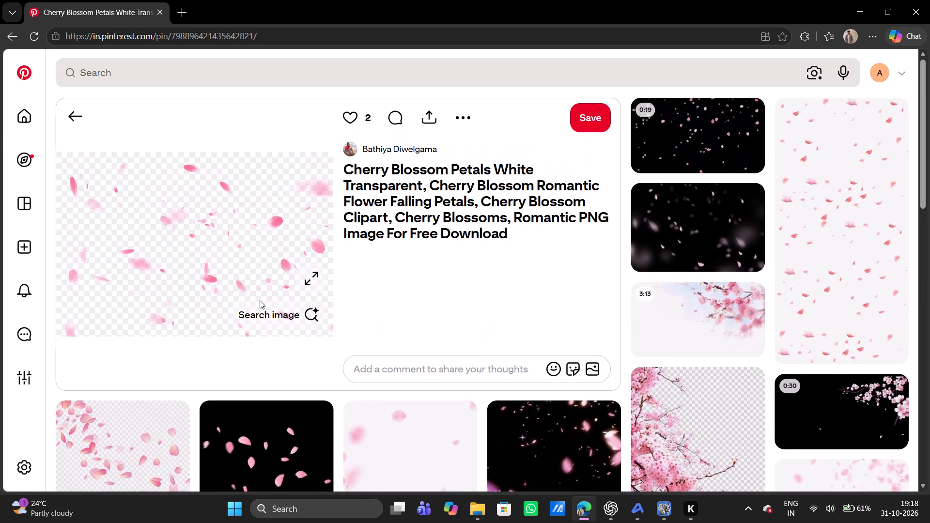
{"action": "scroll", "coordinate": [260, 300], "scroll_direction": "up", "scroll_amount": 1}
{"action": "scroll", "coordinate": [260, 300], "scroll_direction": "down", "scroll_amount": 1}
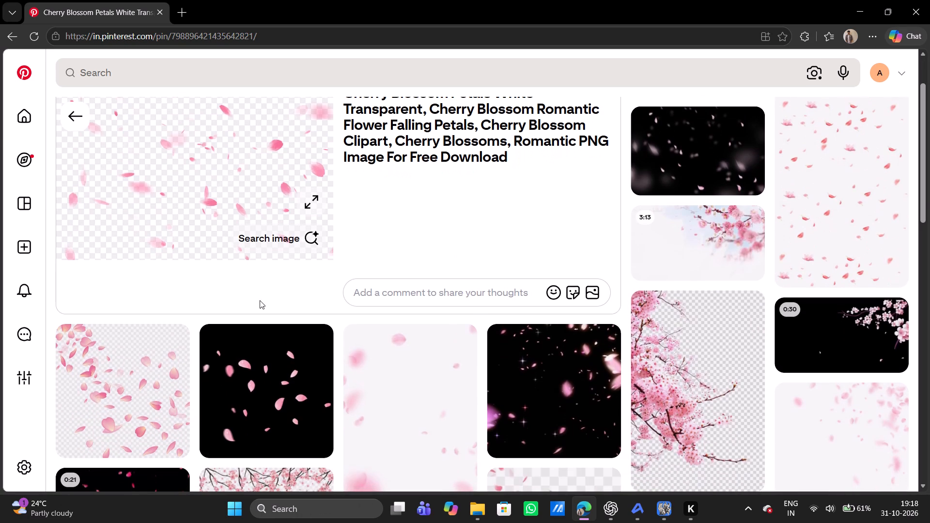
{"action": "scroll", "coordinate": [260, 300], "scroll_direction": "down", "scroll_amount": 1}
{"action": "scroll", "coordinate": [260, 300], "scroll_direction": "up", "scroll_amount": 1}
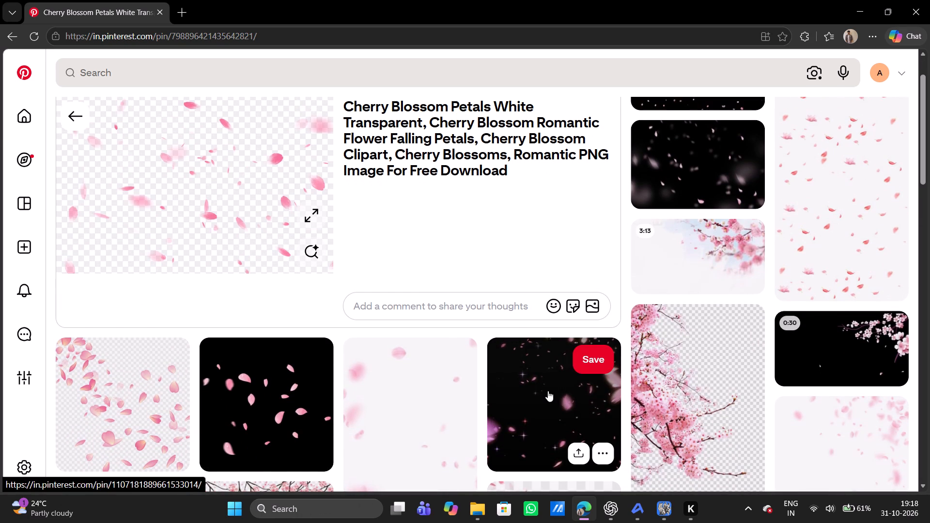
{"action": "left_click", "coordinate": [548, 391]}
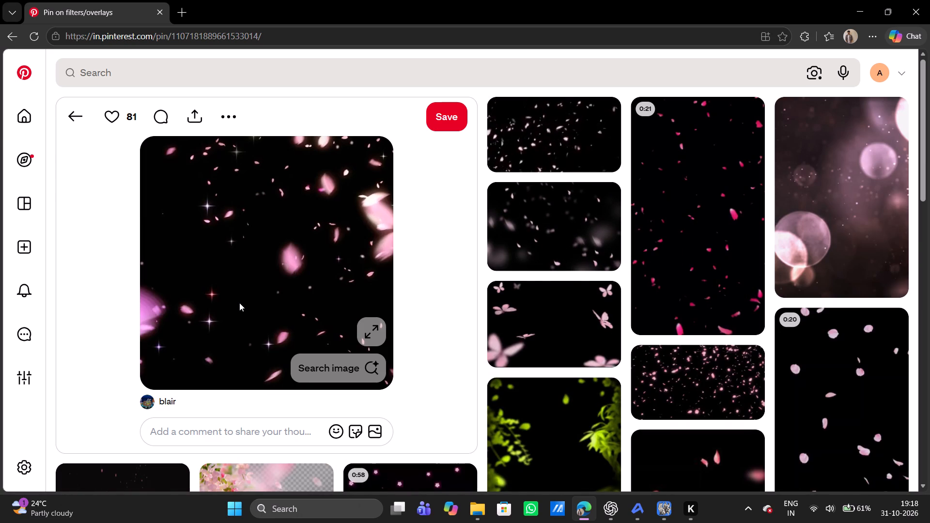
Examine the related overlays, open the pale falling-petals video on black, and pause its playback.
{"action": "scroll", "coordinate": [239, 303], "scroll_direction": "down", "scroll_amount": 1}
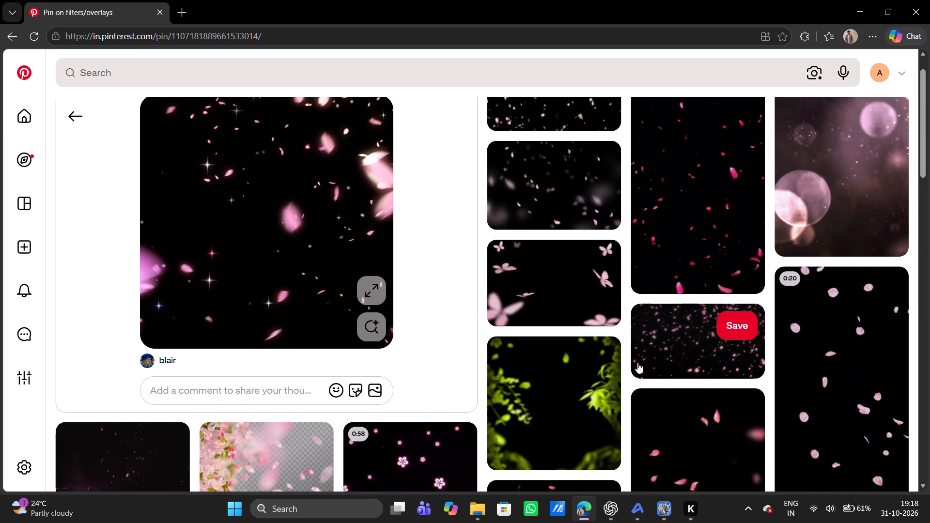
{"action": "scroll", "coordinate": [282, 326], "scroll_direction": "up", "scroll_amount": 1}
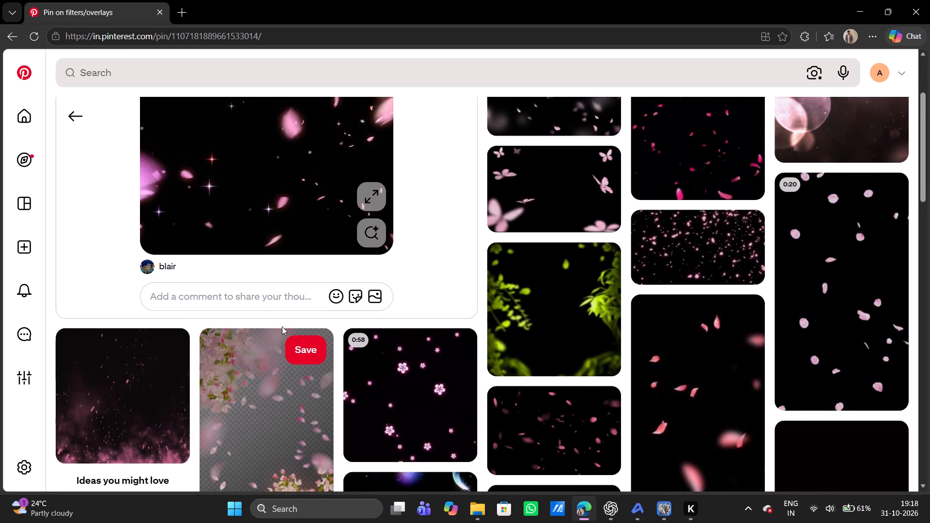
{"action": "scroll", "coordinate": [282, 326], "scroll_direction": "up", "scroll_amount": 1}
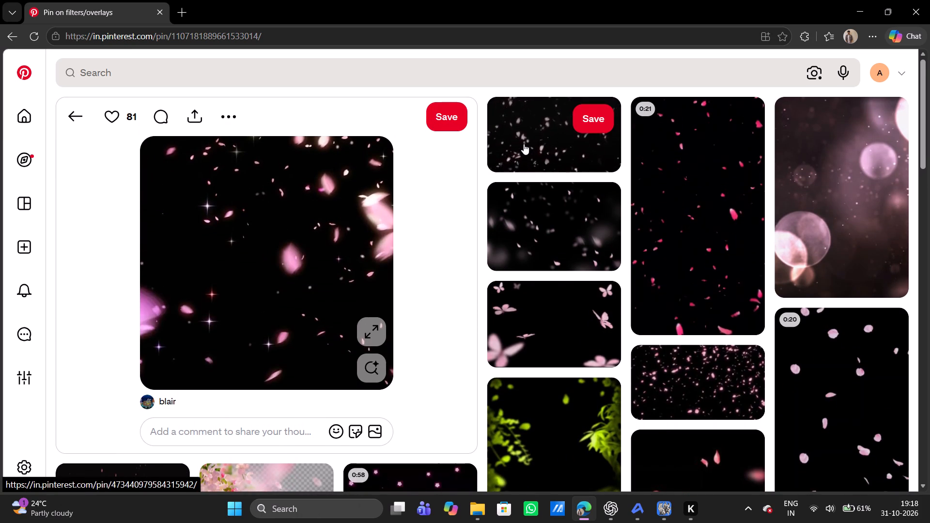
{"action": "left_click", "coordinate": [524, 144]}
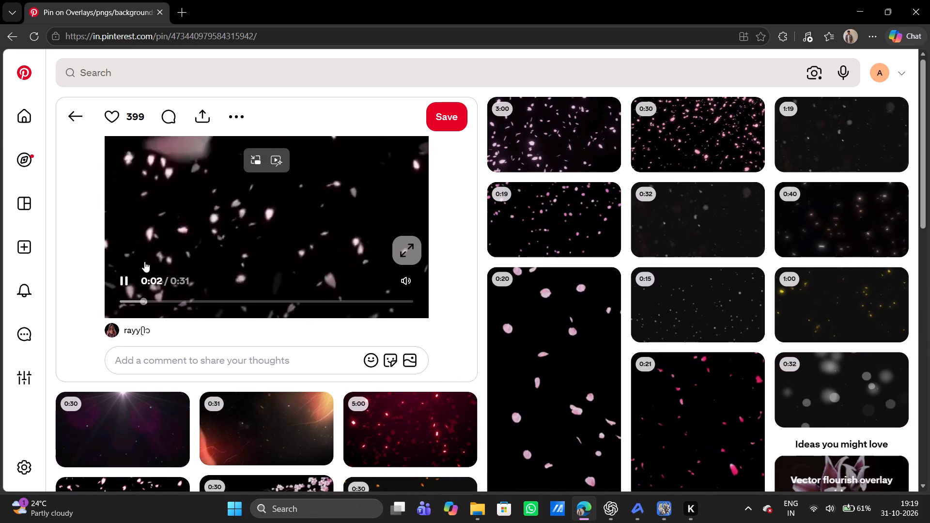
{"action": "left_click", "coordinate": [126, 281]}
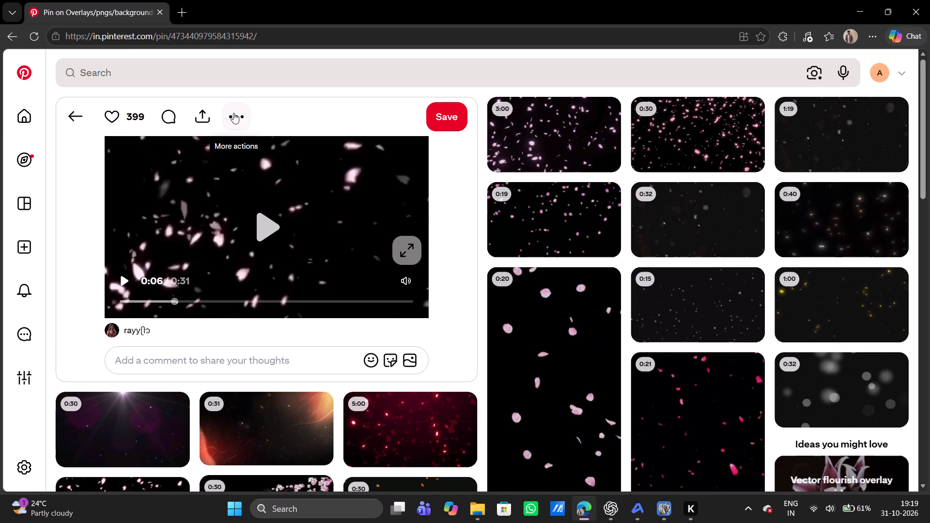
Check the extra actions offered for the pale falling-petals pin for a way to download it.
{"action": "left_click", "coordinate": [233, 114]}
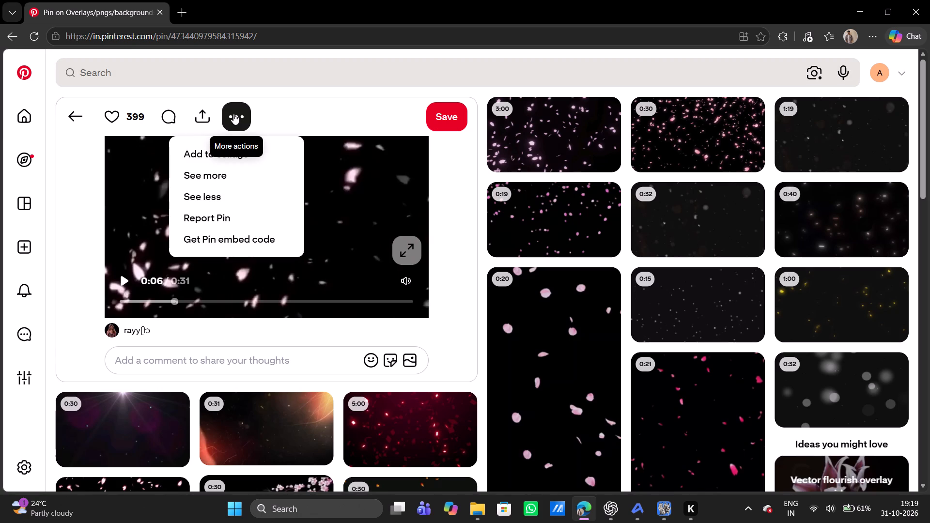
{"action": "left_click", "coordinate": [233, 114]}
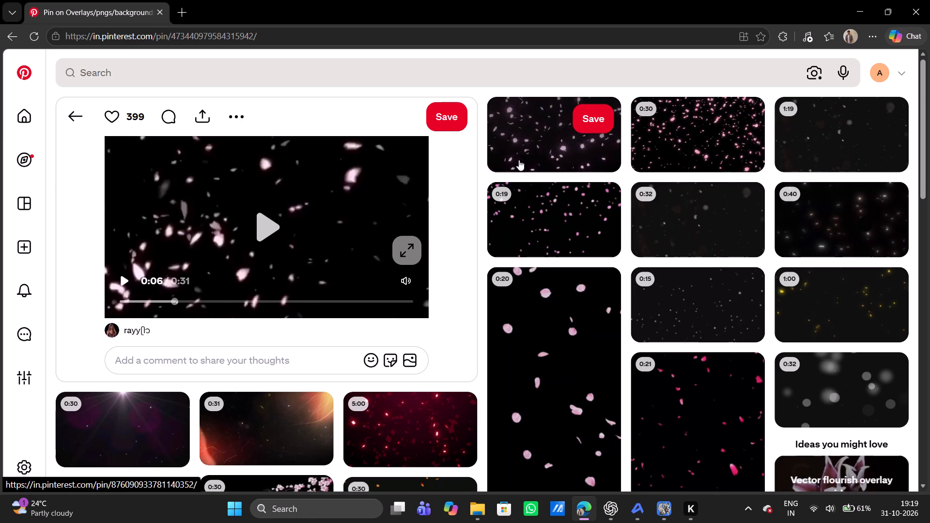
{"action": "left_click", "coordinate": [242, 117]}
{"action": "left_click", "coordinate": [242, 117]}
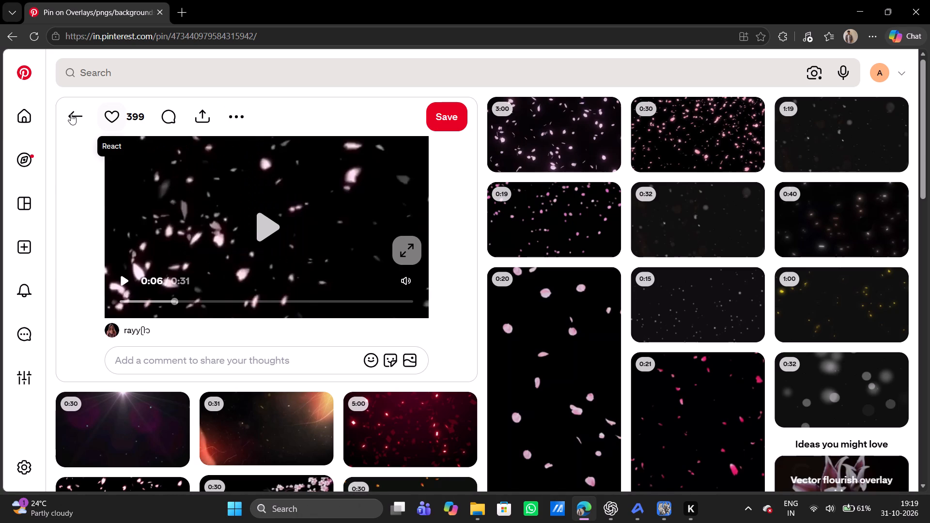
{"action": "left_click", "coordinate": [241, 111]}
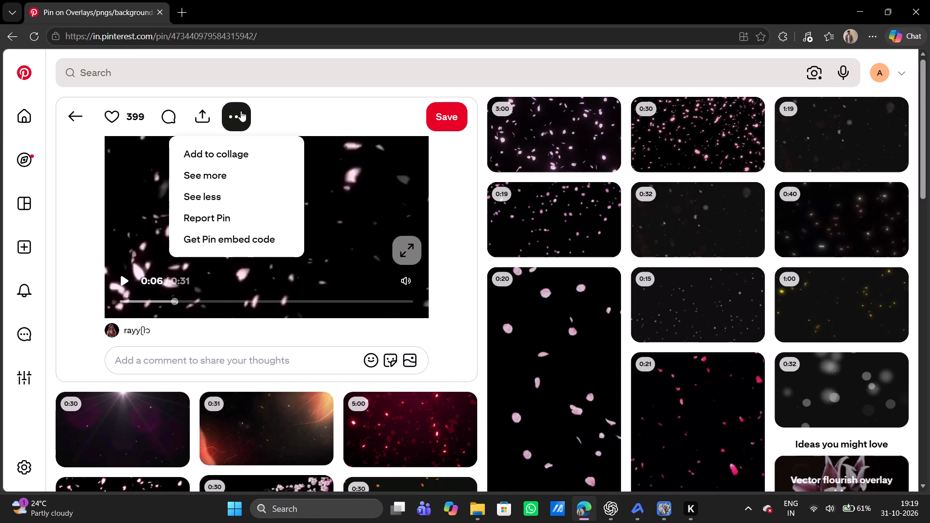
{"action": "left_click", "coordinate": [241, 111]}
Go back to the glowing pink petals overlay, look over its related pins, and reopen the pale falling-petals video.
{"action": "left_click", "coordinate": [75, 107]}
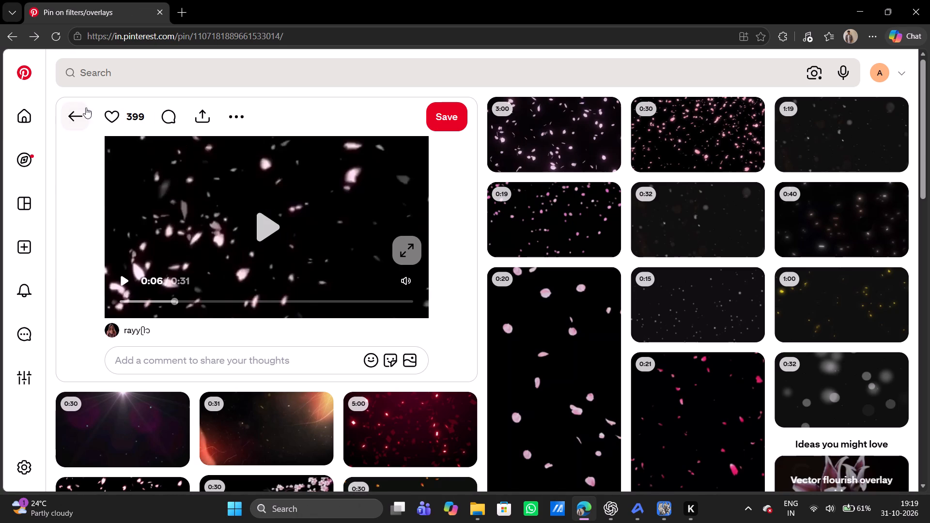
{"action": "scroll", "coordinate": [394, 257], "scroll_direction": "down", "scroll_amount": 1}
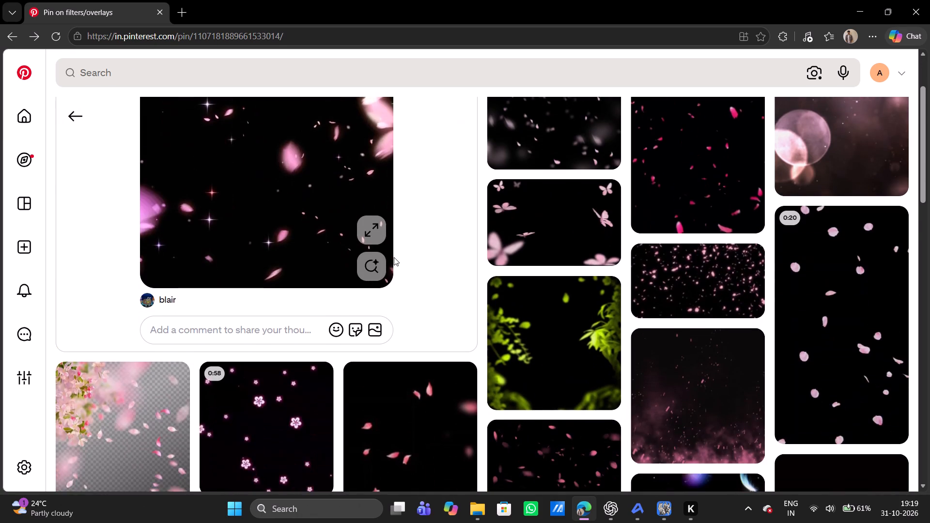
{"action": "scroll", "coordinate": [394, 257], "scroll_direction": "down", "scroll_amount": 1}
{"action": "scroll", "coordinate": [394, 257], "scroll_direction": "up", "scroll_amount": 4}
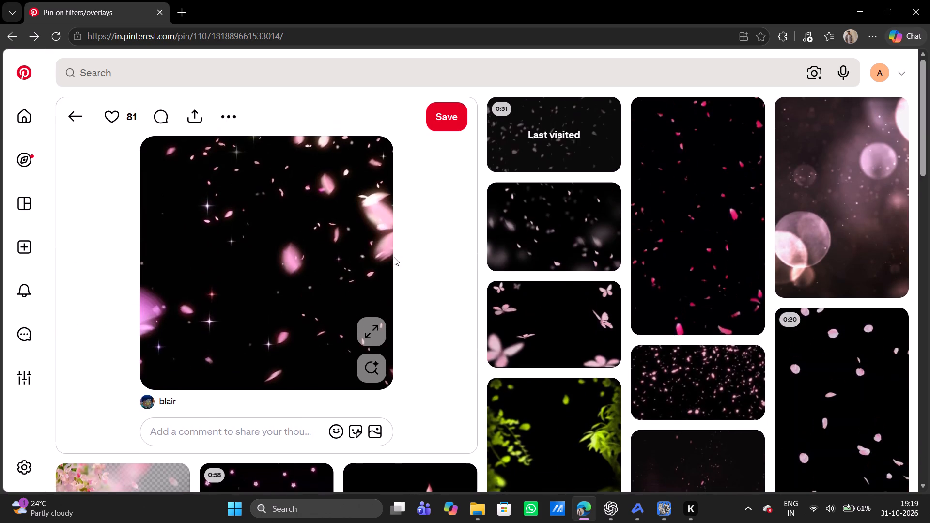
{"action": "left_click", "coordinate": [512, 146]}
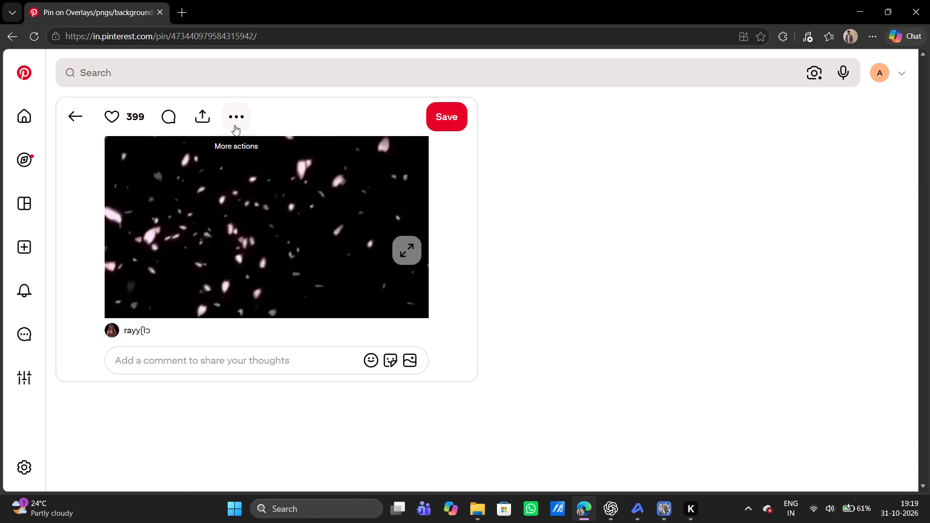
Check both the pin's extra actions and the video's context options for a way to download the clip, and pause playback.
{"action": "left_click", "coordinate": [233, 124]}
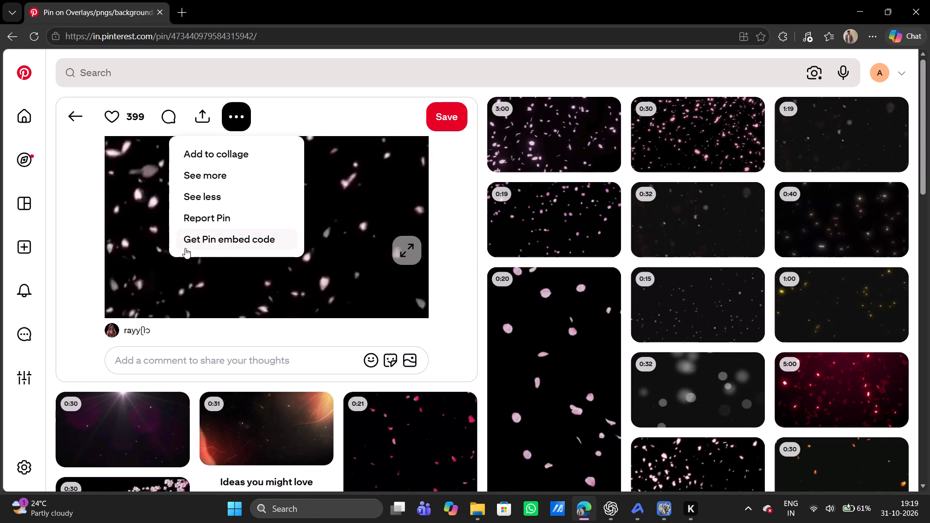
{"action": "left_click", "coordinate": [146, 238]}
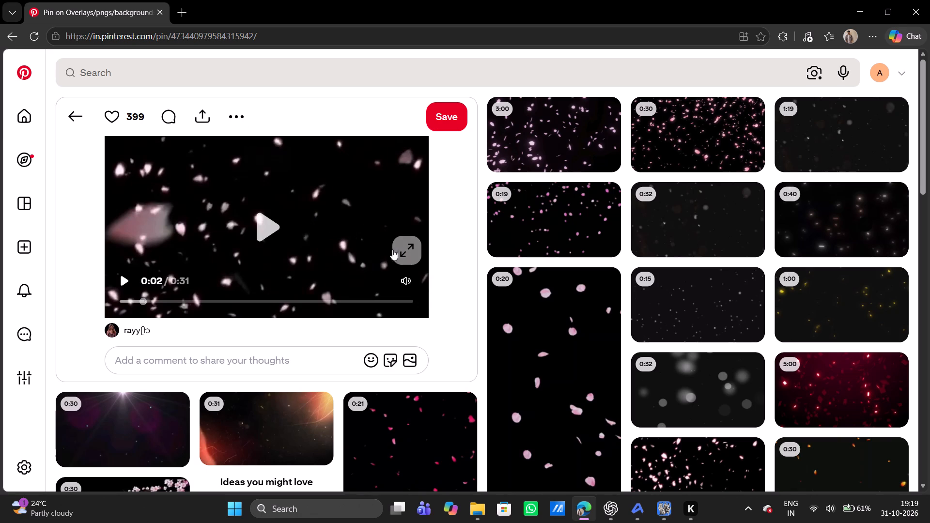
{"action": "right_click", "coordinate": [262, 191]}
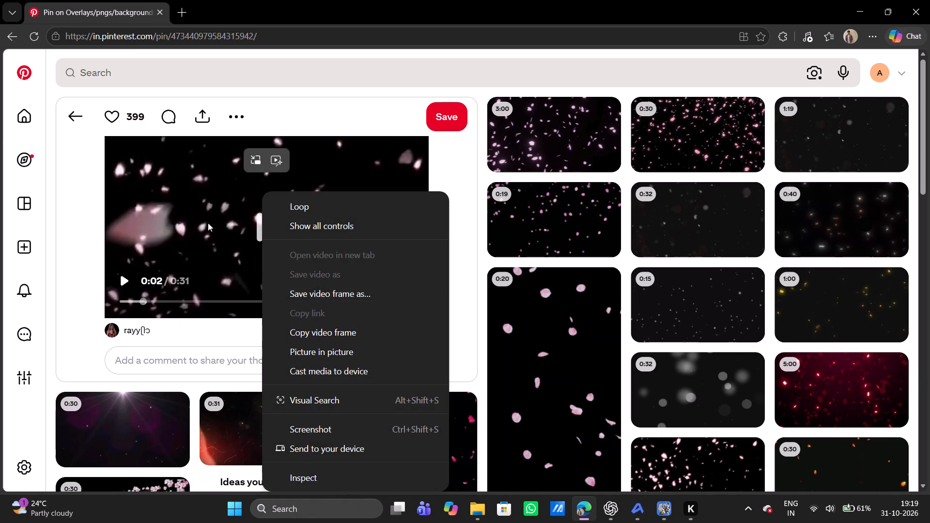
{"action": "left_click", "coordinate": [240, 258]}
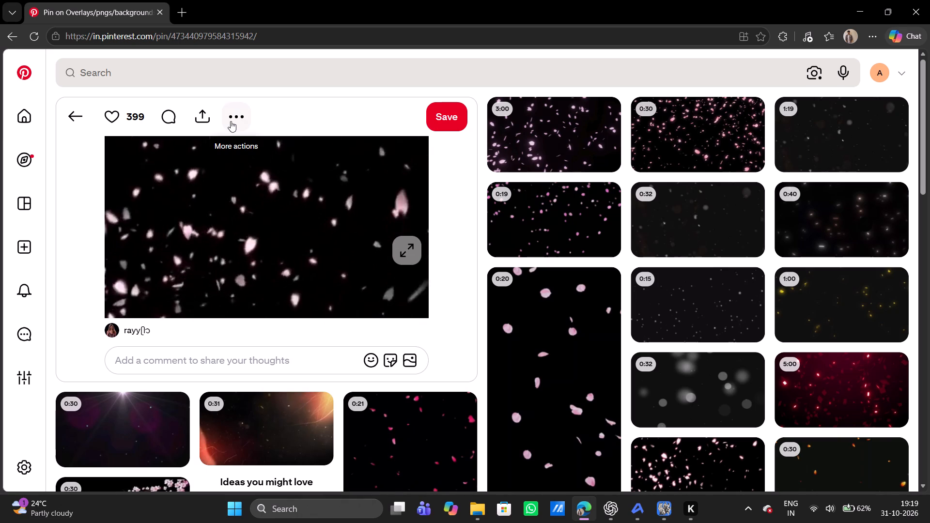
{"action": "left_click", "coordinate": [231, 121]}
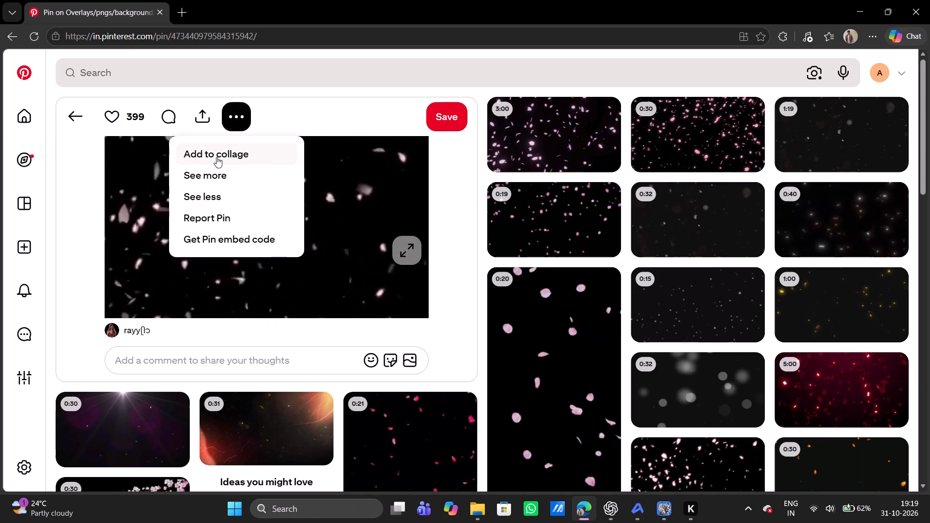
{"action": "left_click", "coordinate": [171, 202]}
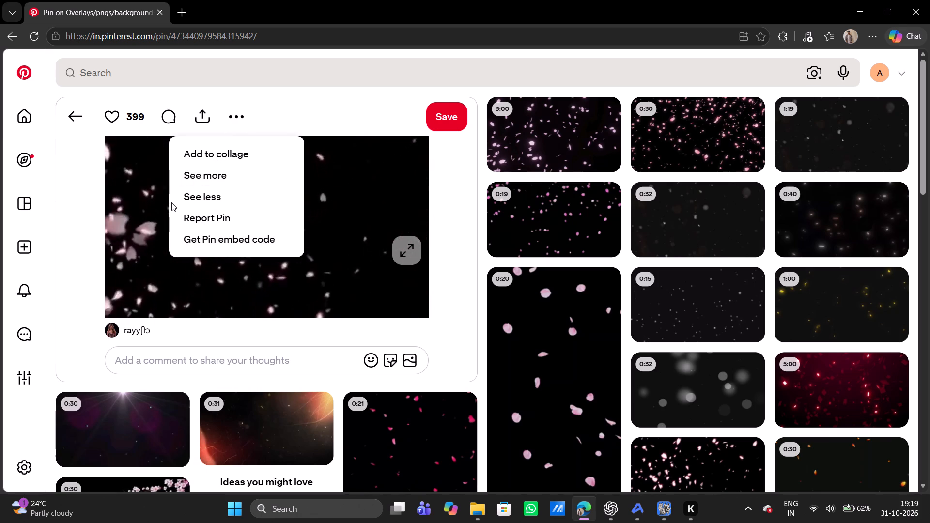
{"action": "left_click", "coordinate": [153, 225]}
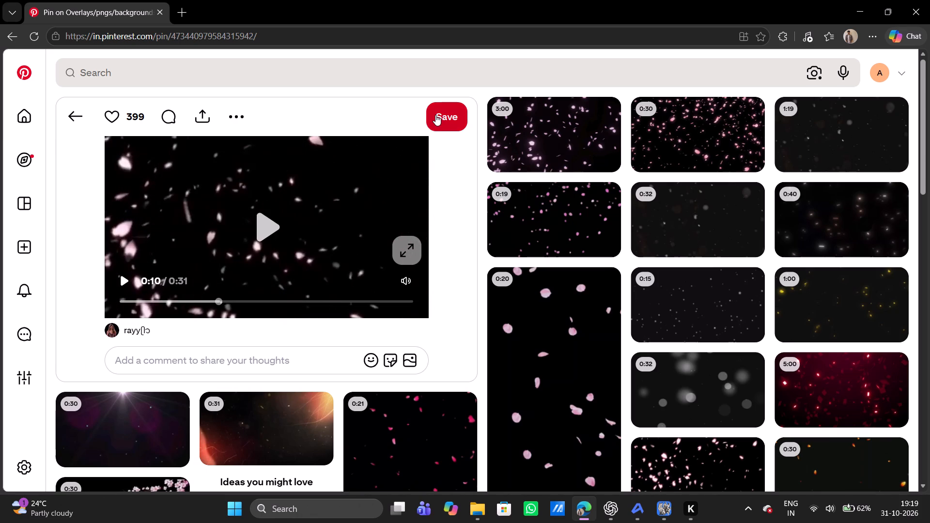
Save the pale falling-petals pin to the Pinterest profile.
{"action": "left_click", "coordinate": [435, 115]}
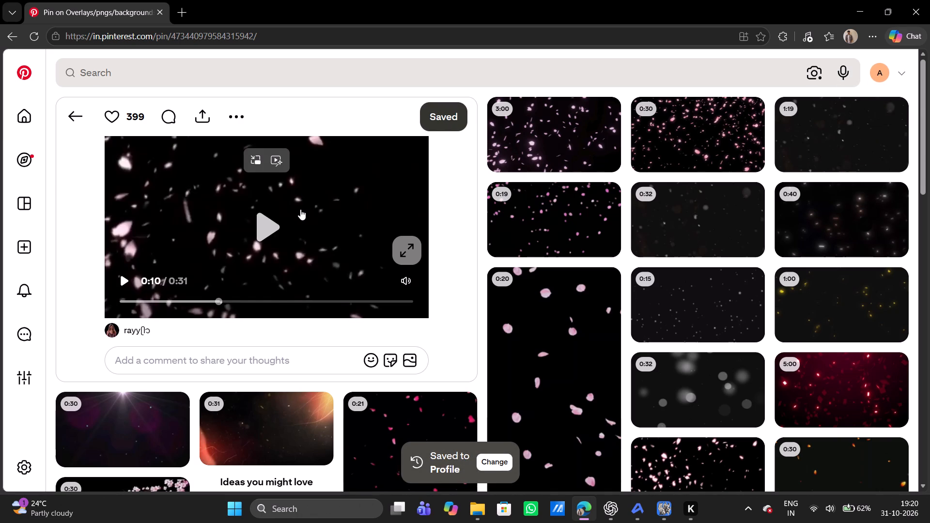
Save the pin's page as CherryBlossmVideo in the FirstFrame folder under Video Editing Practice, FourthEdit.
{"action": "right_click", "coordinate": [339, 237]}
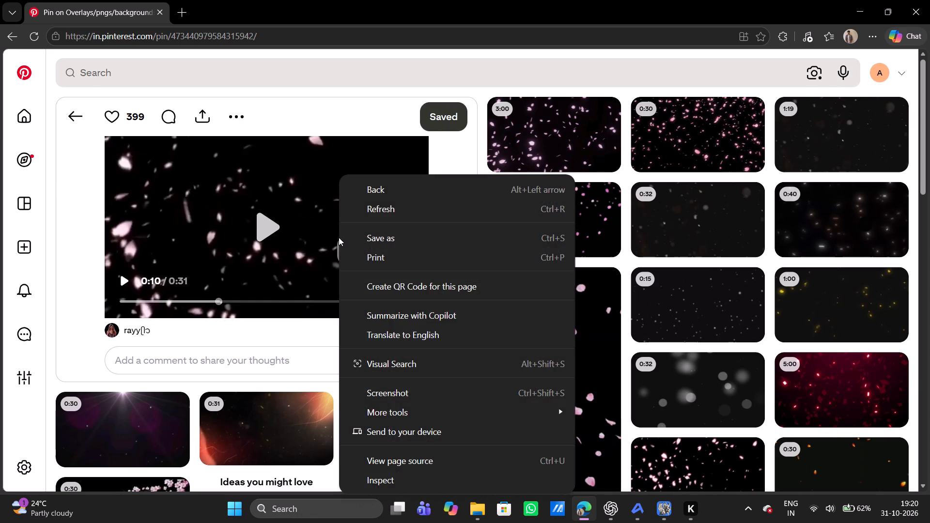
{"action": "left_click", "coordinate": [354, 236]}
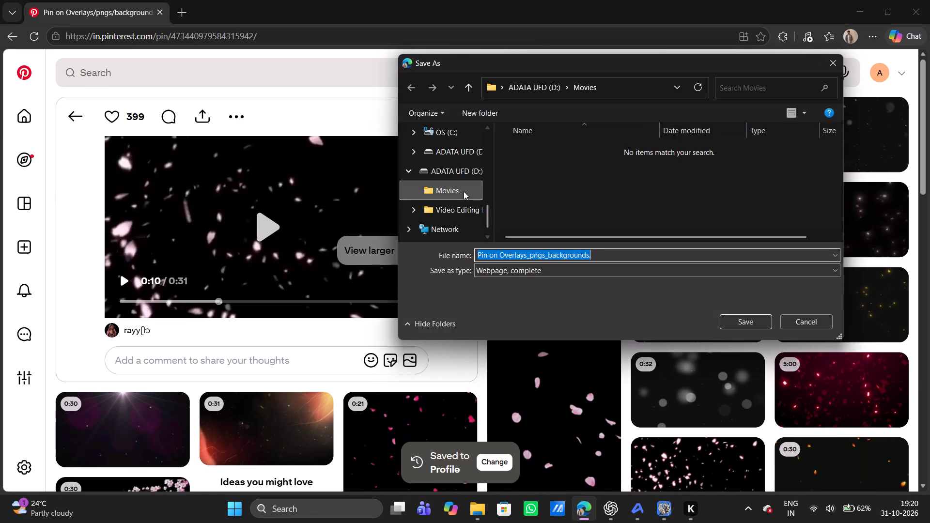
{"action": "scroll", "coordinate": [463, 191], "scroll_direction": "down", "scroll_amount": 1}
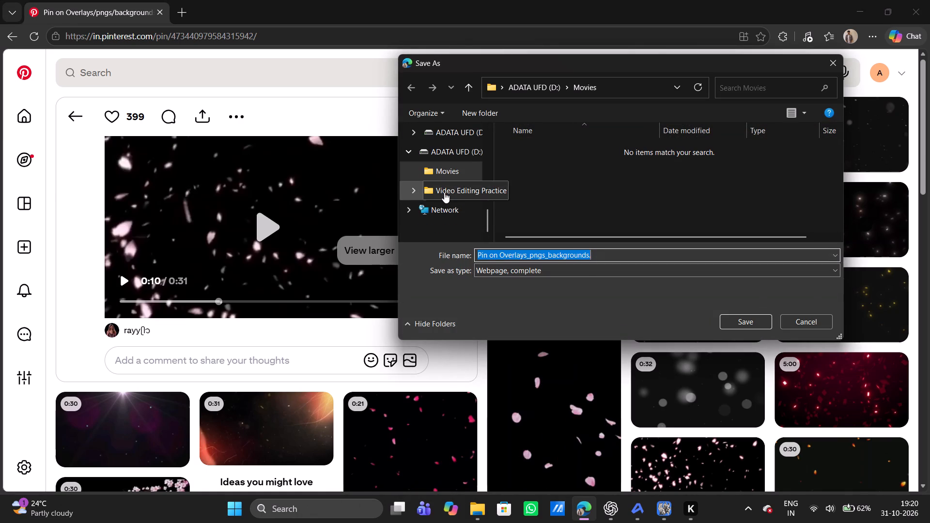
{"action": "left_click", "coordinate": [444, 192]}
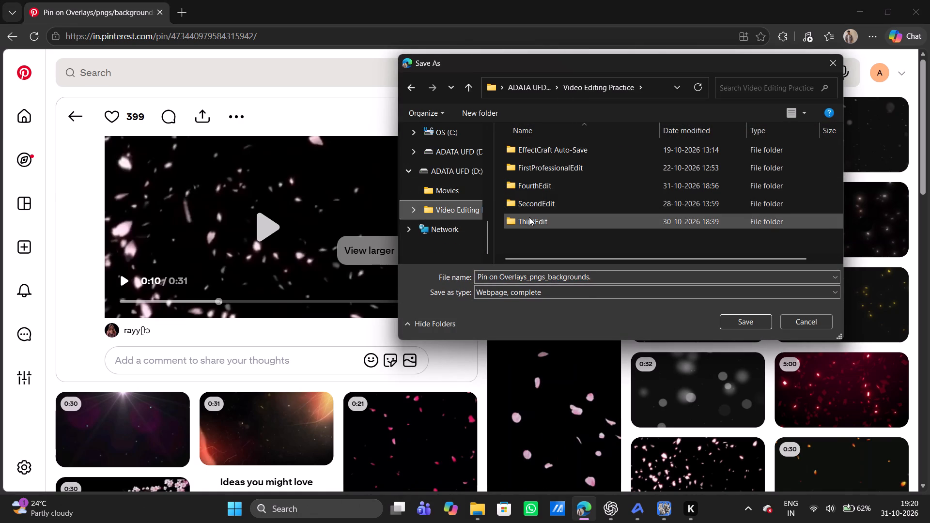
{"action": "double_click", "coordinate": [556, 187]}
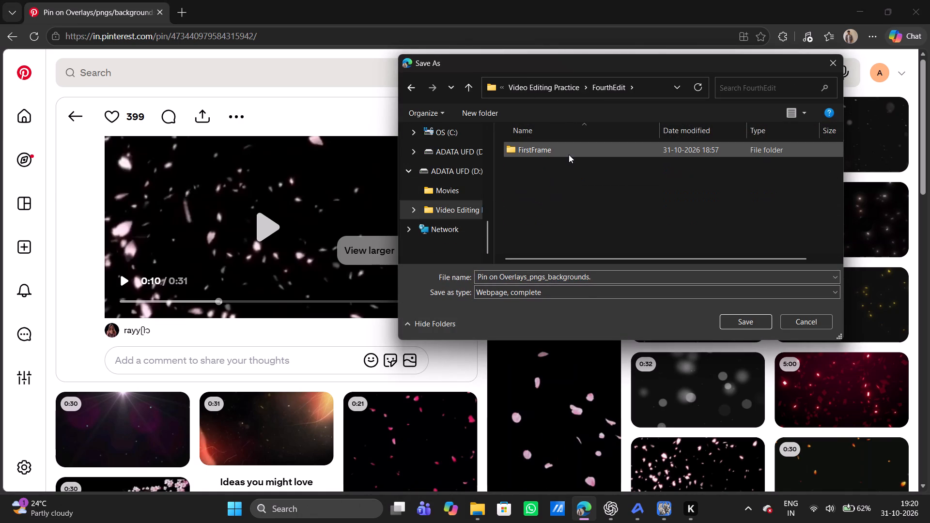
{"action": "double_click", "coordinate": [569, 154]}
{"action": "left_click", "coordinate": [601, 279]}
{"action": "key", "text": "BackSpace"}
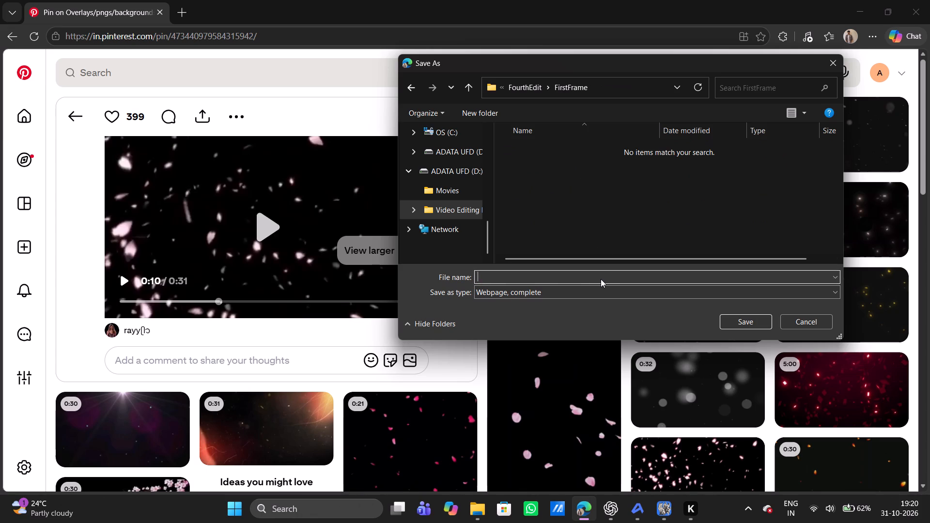
{"action": "type", "text": "CherryBlossm"}
{"action": "key", "text": "BackSpace"}
{"action": "key", "text": "BackSpace"}
{"action": "key", "text": "BackSpace"}
{"action": "type", "text": "ssm"}
{"action": "type", "text": "Video"}
{"action": "key", "text": "Return"}
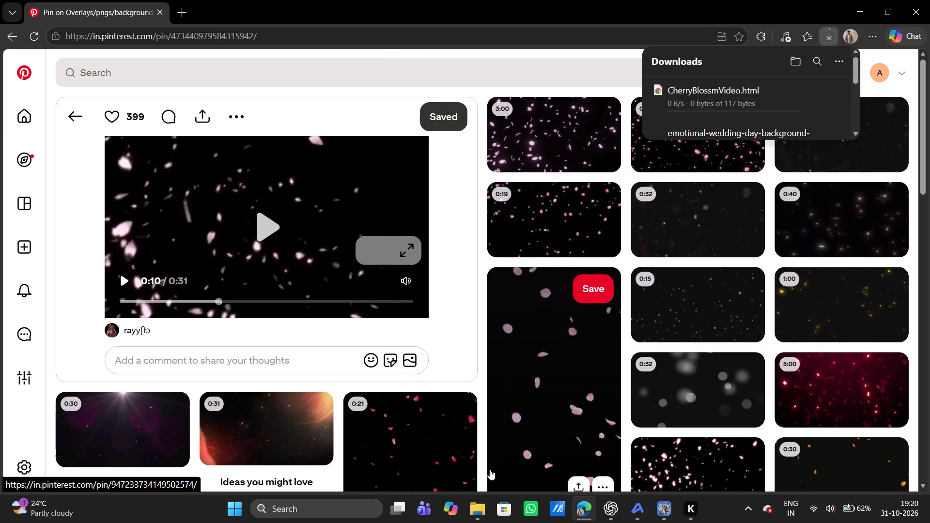
Switch to File Explorer, examine the contents of the CherryBlossmVideo_files folder, and return to FirstFrame.
{"action": "left_click", "coordinate": [476, 516]}
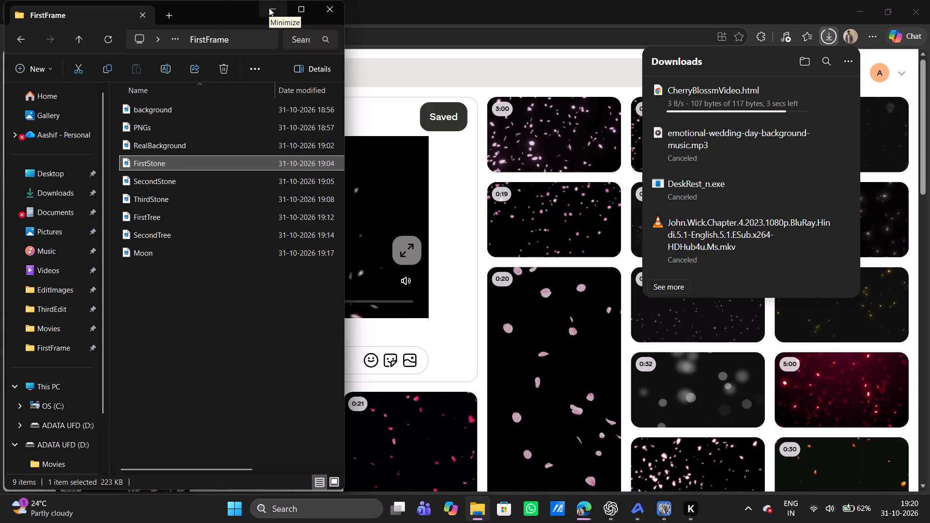
{"action": "left_click", "coordinate": [194, 301]}
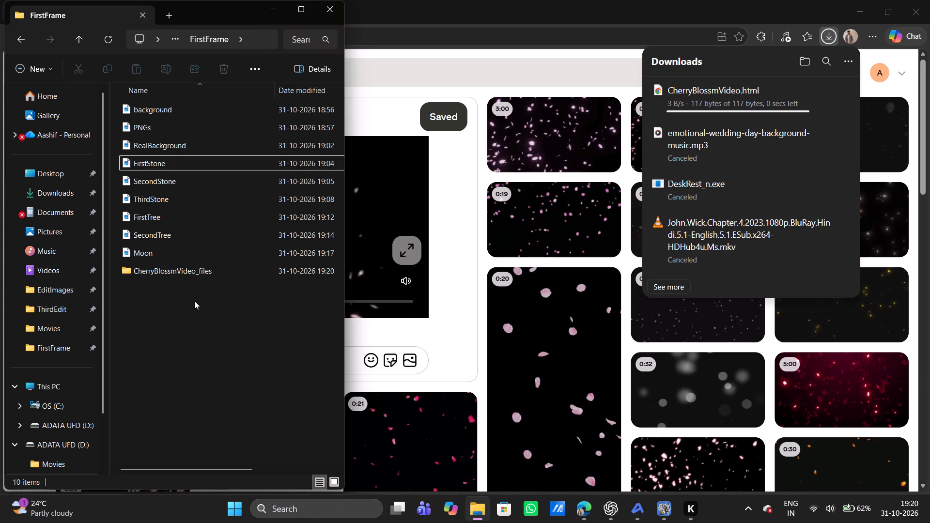
{"action": "double_click", "coordinate": [169, 273]}
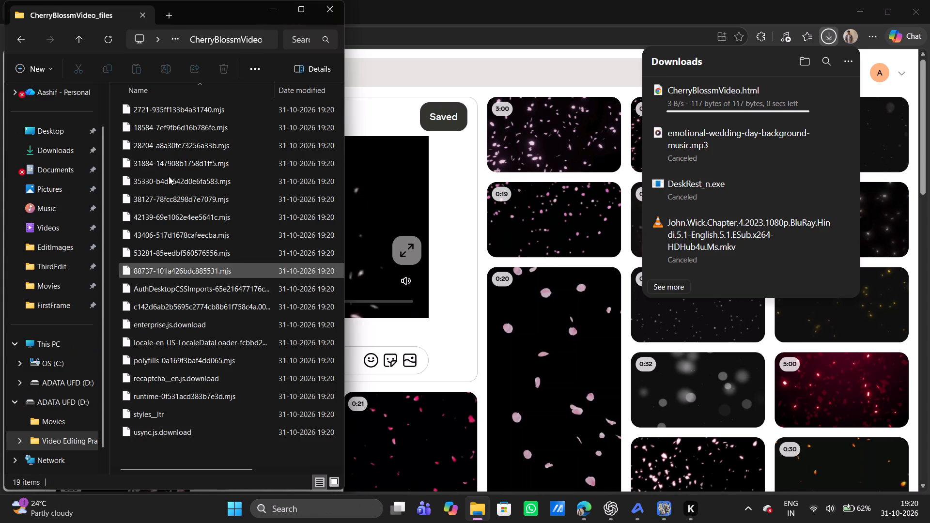
{"action": "scroll", "coordinate": [180, 322], "scroll_direction": "down", "scroll_amount": 7}
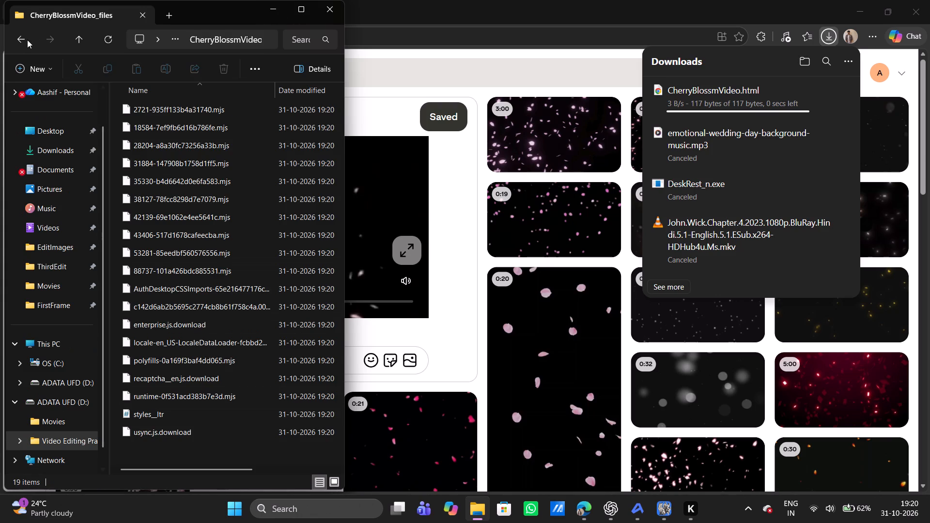
{"action": "left_click", "coordinate": [21, 40]}
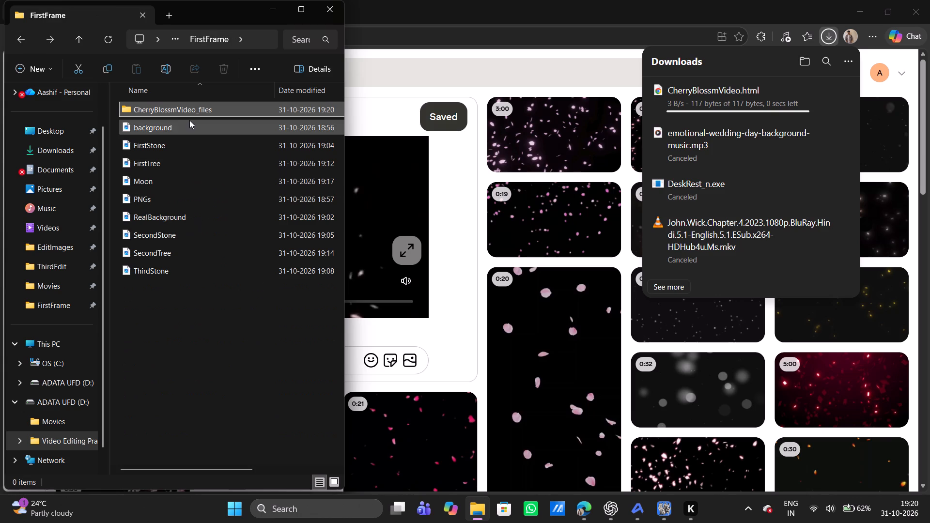
Pause the CherryBlossmVideo.html download in the browser.
{"action": "left_click", "coordinate": [202, 107]}
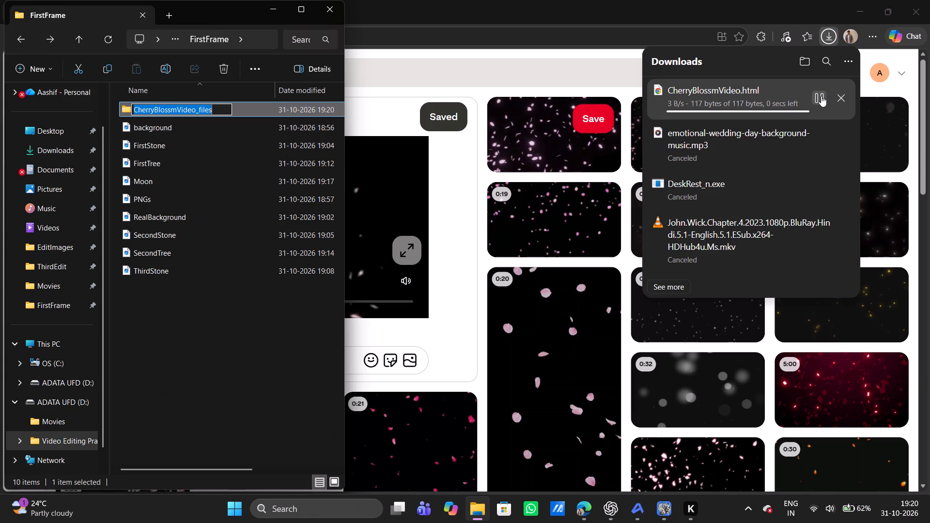
{"action": "left_click", "coordinate": [821, 96]}
Switch to File Explorer, examine the CherryBlossmVideo_files folder's contents in a maximized window, and return to FirstFrame.
{"action": "key", "text": "alt+Tab"}
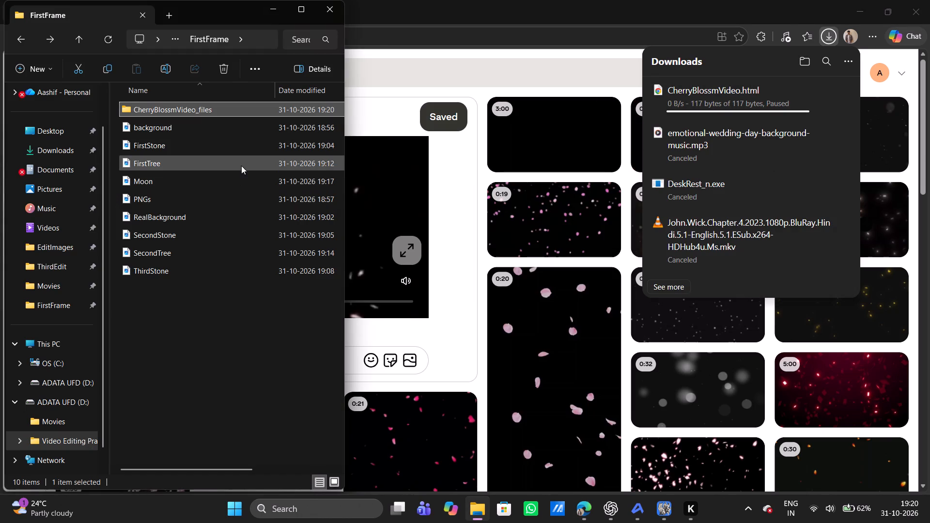
{"action": "left_click", "coordinate": [196, 109]}
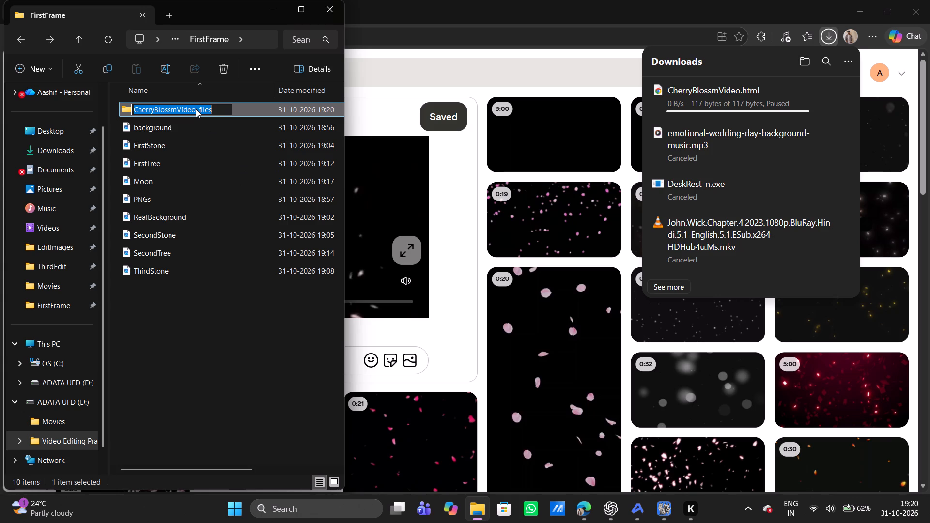
{"action": "double_click", "coordinate": [255, 107]}
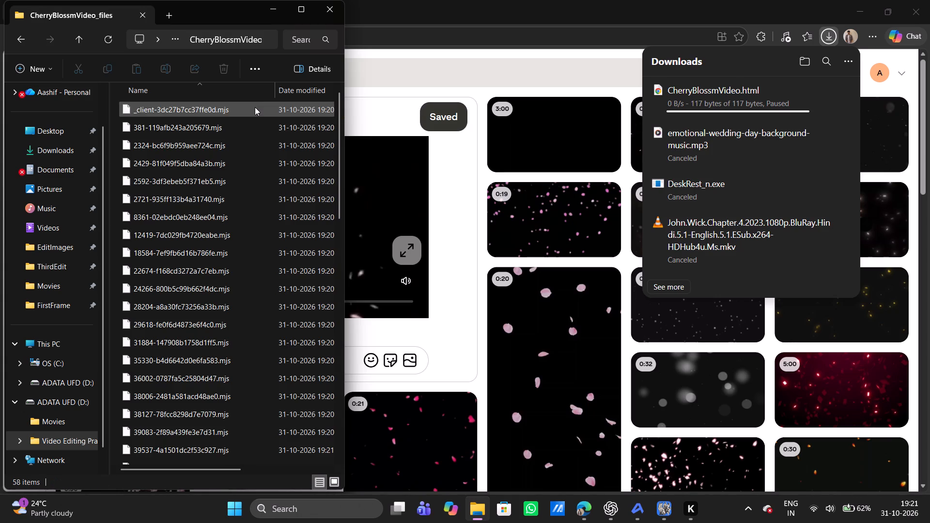
{"action": "scroll", "coordinate": [222, 119], "scroll_direction": "down", "scroll_amount": 9}
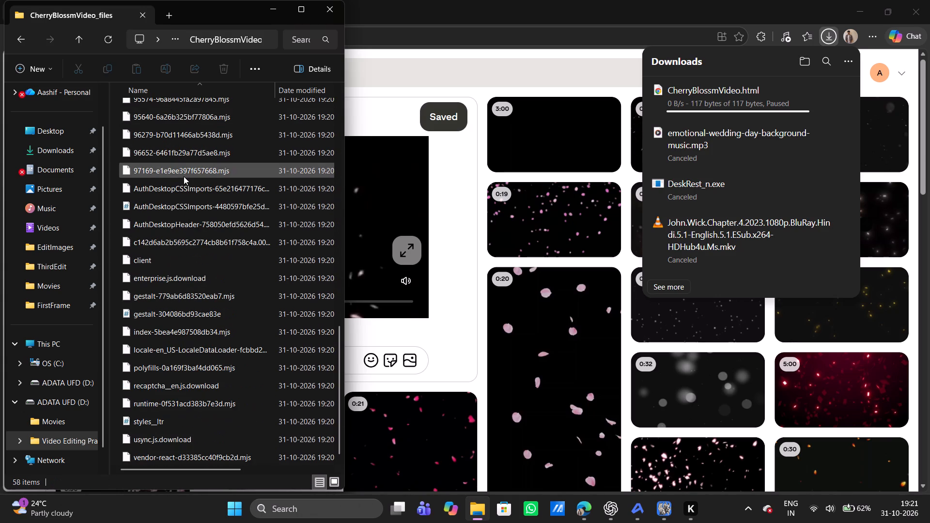
{"action": "left_click", "coordinate": [184, 176]}
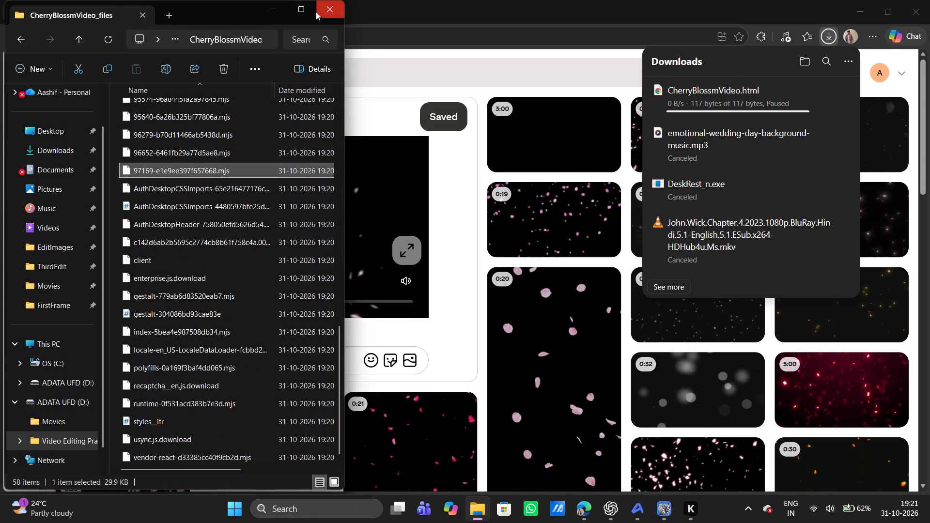
{"action": "left_click", "coordinate": [307, 15]}
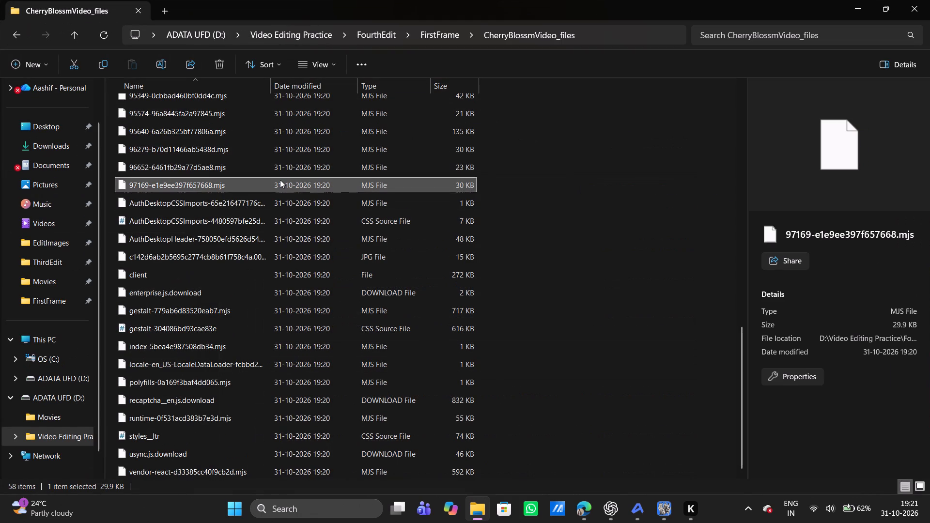
{"action": "left_click", "coordinate": [259, 170]}
{"action": "scroll", "coordinate": [259, 170], "scroll_direction": "down", "scroll_amount": 6}
{"action": "scroll", "coordinate": [259, 170], "scroll_direction": "up", "scroll_amount": 8}
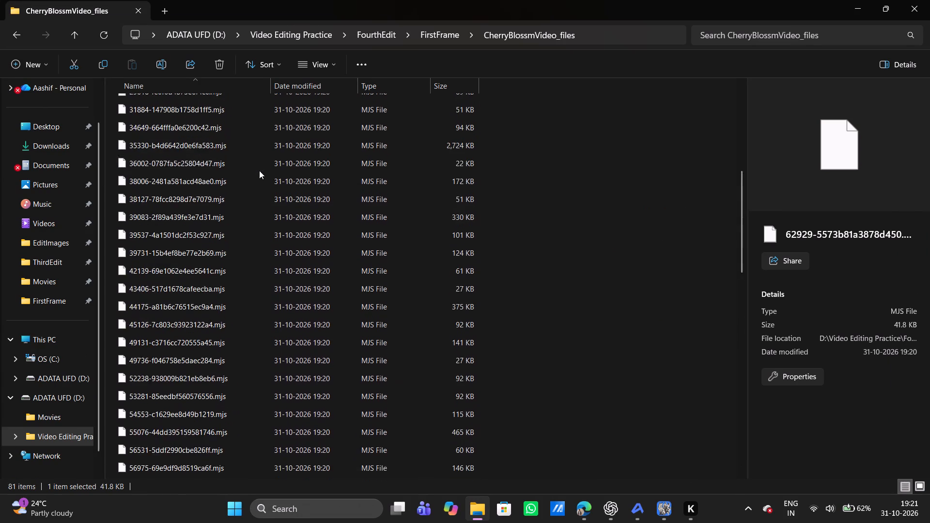
{"action": "scroll", "coordinate": [259, 170], "scroll_direction": "up", "scroll_amount": 8}
{"action": "left_click", "coordinate": [19, 42]}
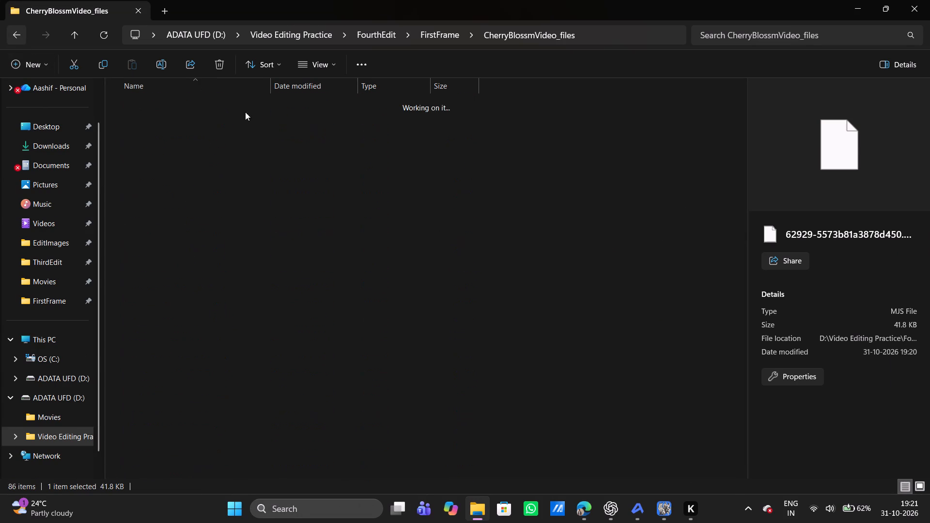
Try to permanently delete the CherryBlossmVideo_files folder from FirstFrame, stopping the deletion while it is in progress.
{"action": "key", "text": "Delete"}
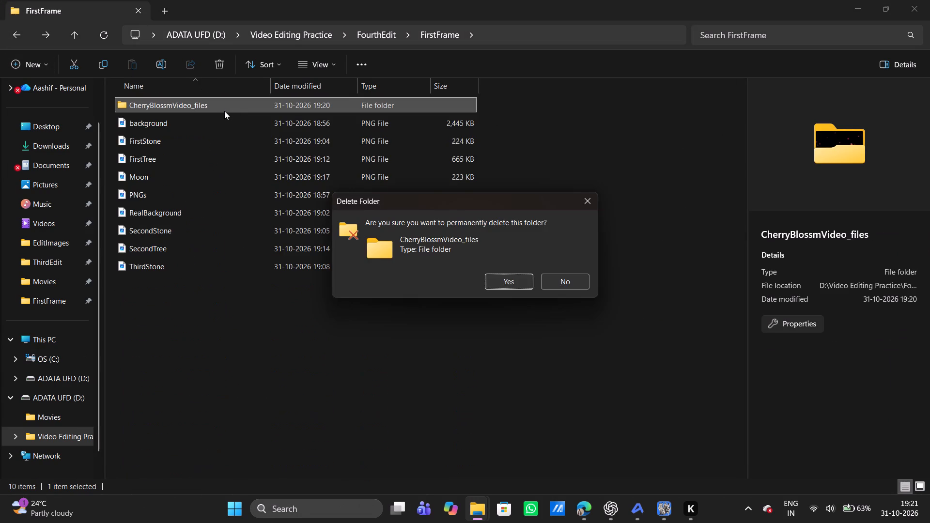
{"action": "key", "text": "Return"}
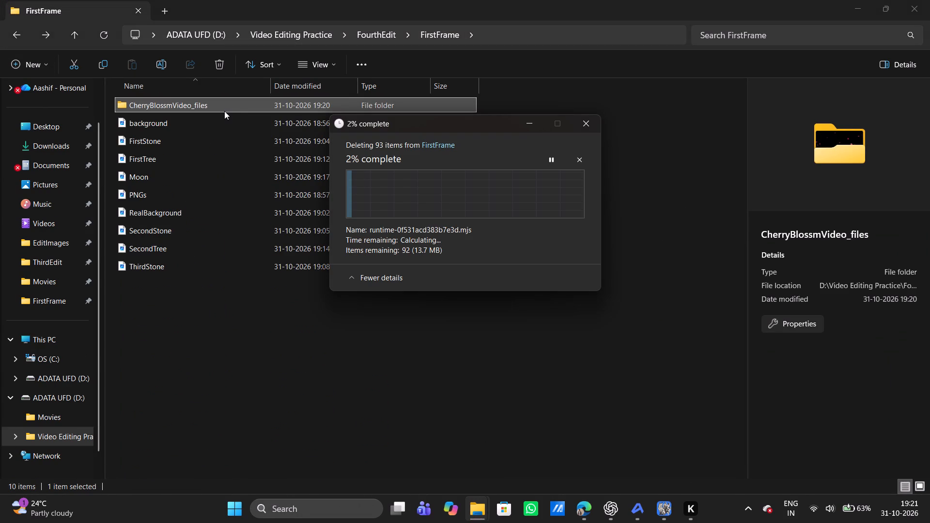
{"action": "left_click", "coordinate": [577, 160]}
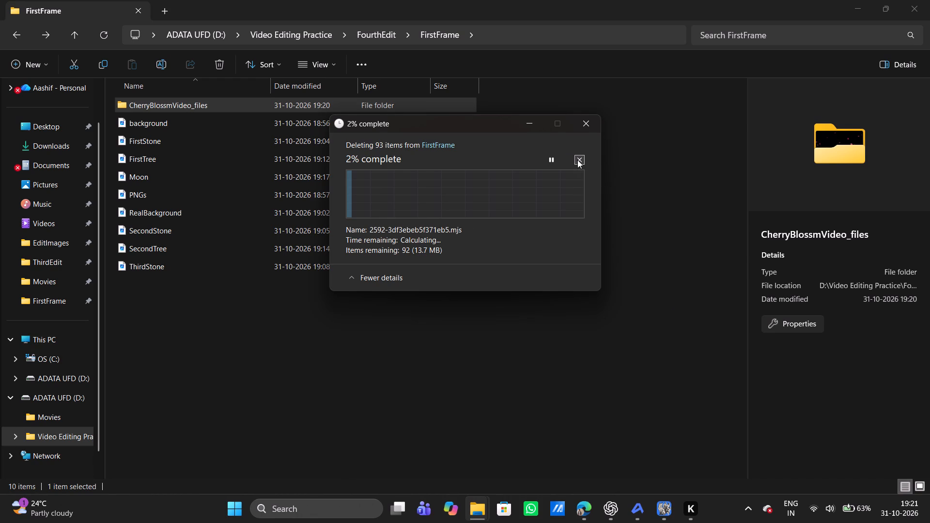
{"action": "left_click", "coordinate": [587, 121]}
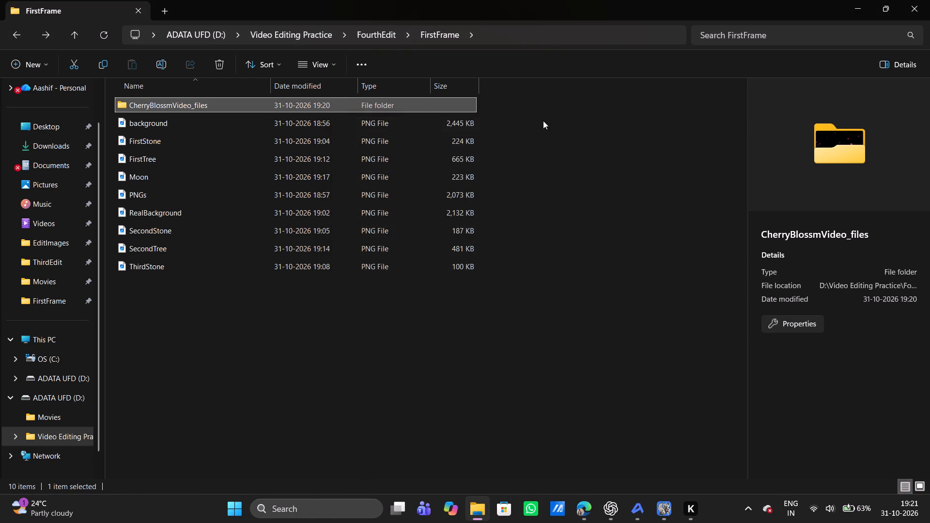
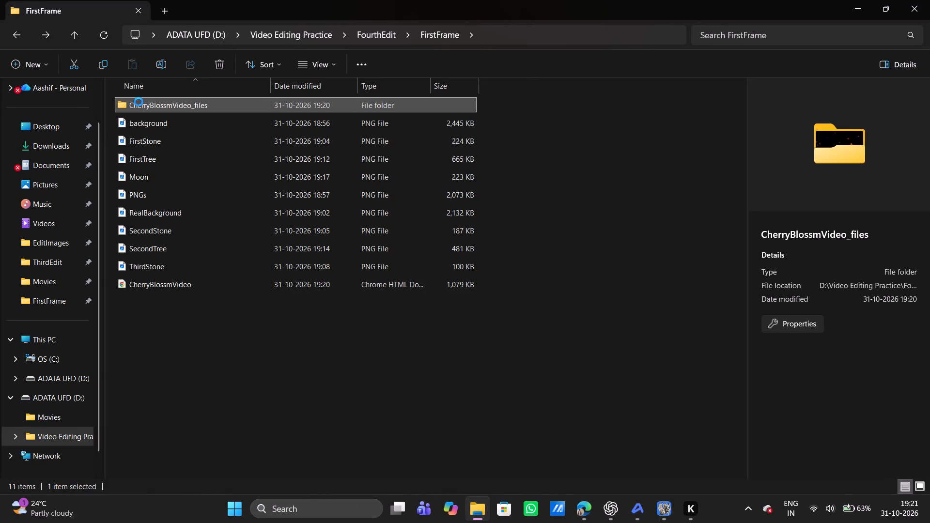
Open the saved CherryBlossmVideo HTML page from FirstFrame in Chrome to check its contents, and close it.
{"action": "left_click", "coordinate": [17, 36]}
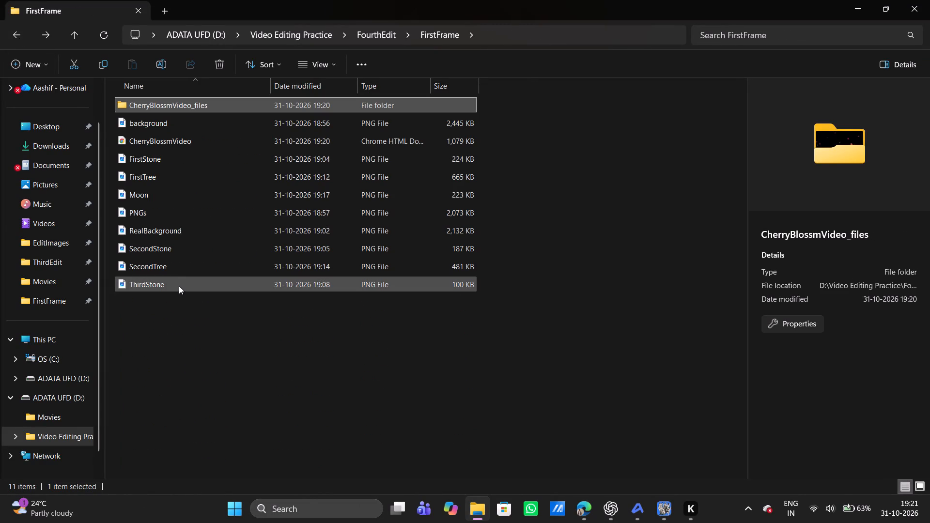
{"action": "left_click", "coordinate": [179, 286]}
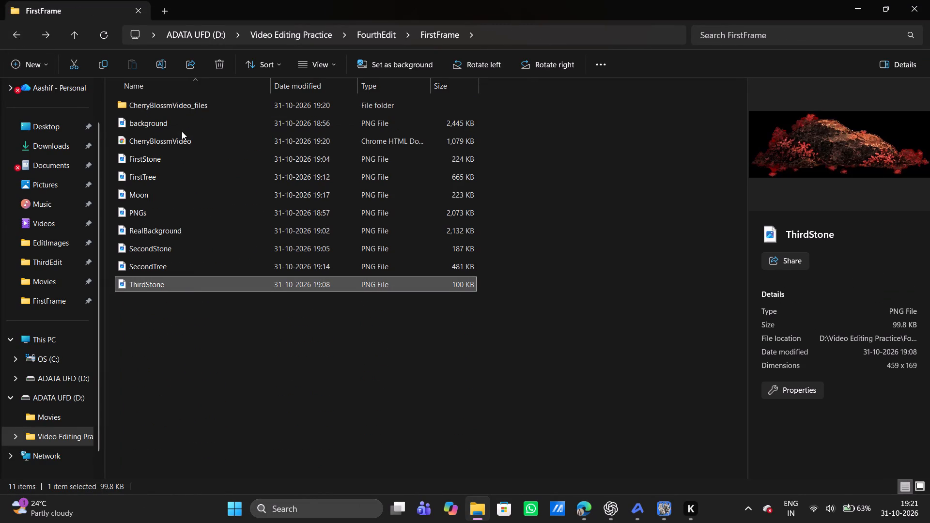
{"action": "left_click", "coordinate": [173, 140]}
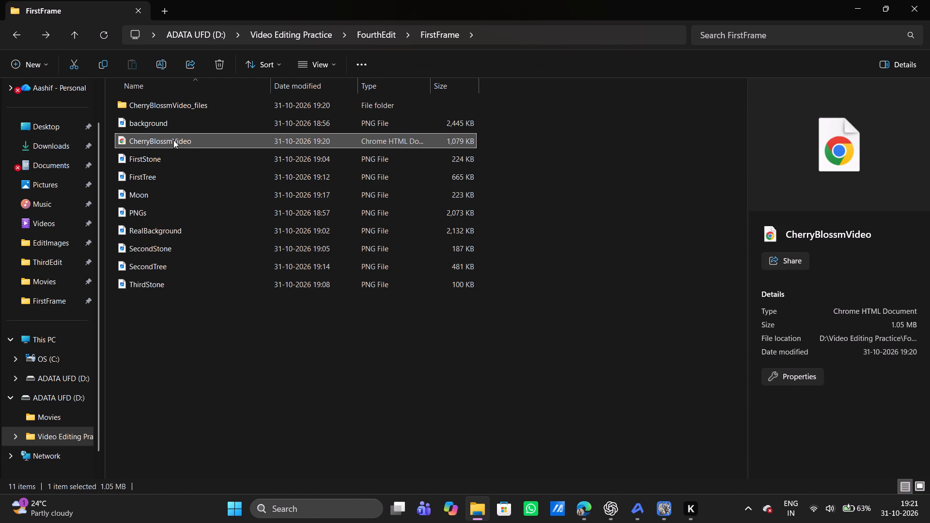
{"action": "double_click", "coordinate": [173, 140]}
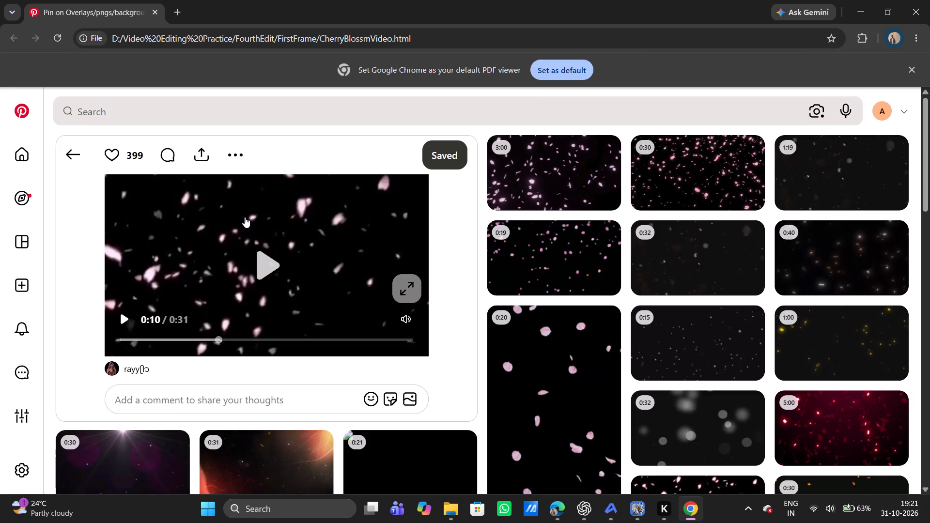
{"action": "left_click", "coordinate": [156, 10]}
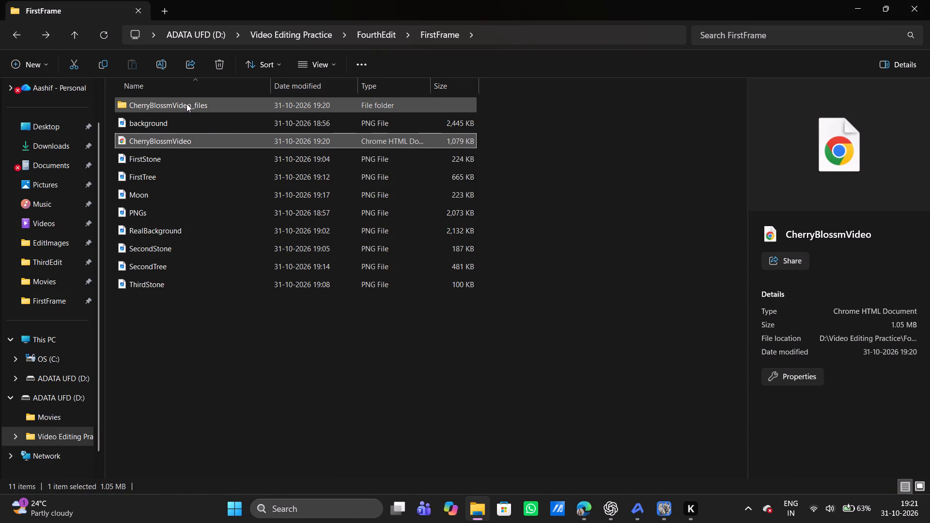
Permanently delete the CherryBlossmVideo_files folder with its linked HTML page from FirstFrame, and return to the Pinterest pin in the browser.
{"action": "left_click", "coordinate": [186, 104], "text": "ctrl"}
{"action": "key", "text": "Delete"}
{"action": "key", "text": "Return"}
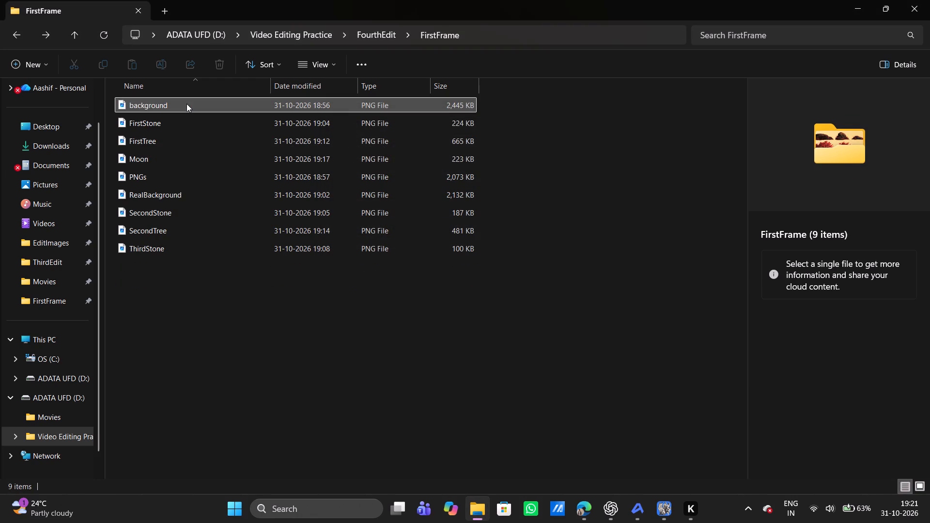
{"action": "left_click", "coordinate": [253, 310]}
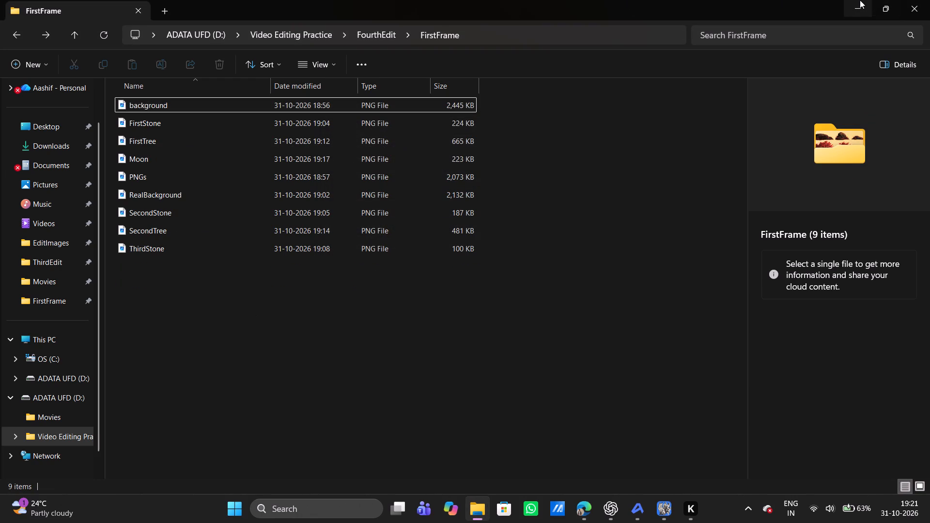
{"action": "left_click", "coordinate": [860, 0]}
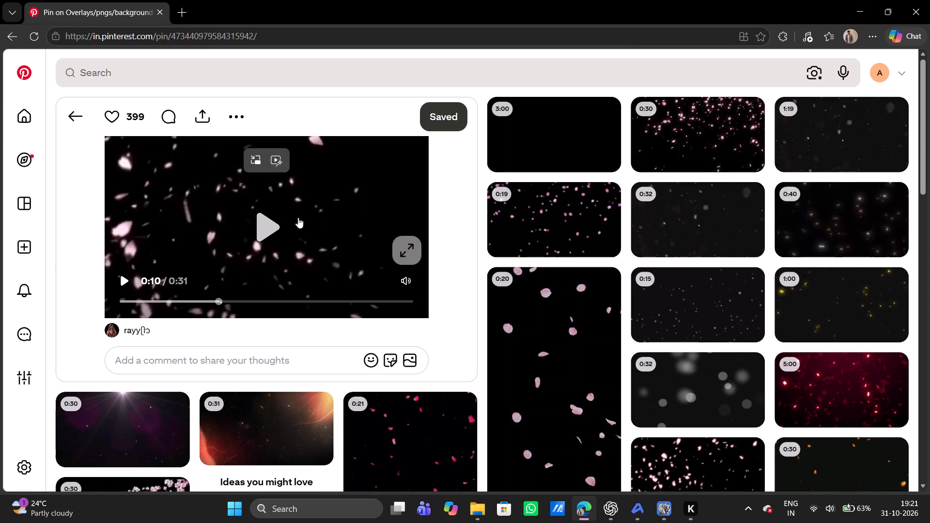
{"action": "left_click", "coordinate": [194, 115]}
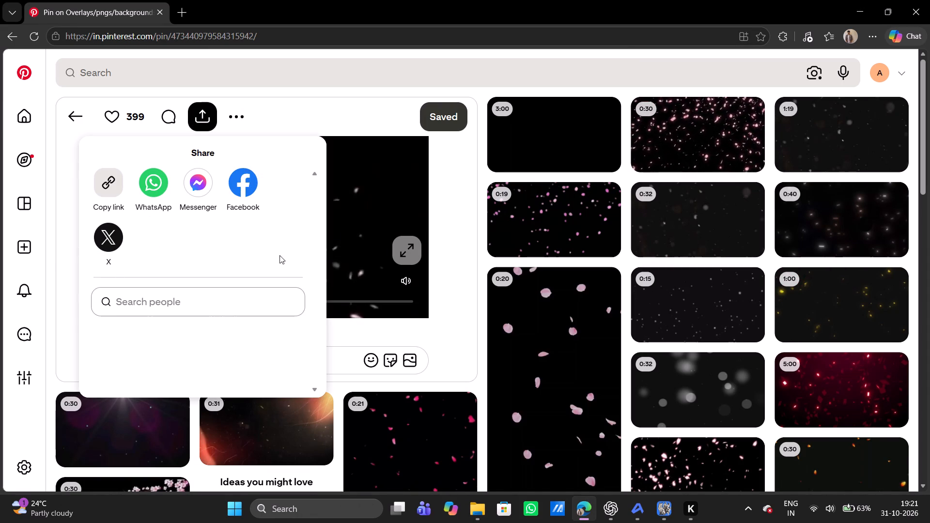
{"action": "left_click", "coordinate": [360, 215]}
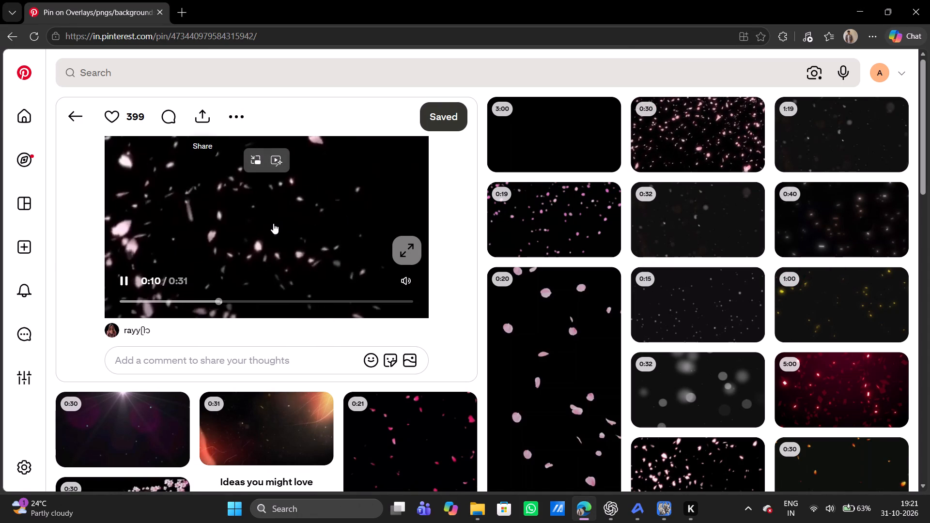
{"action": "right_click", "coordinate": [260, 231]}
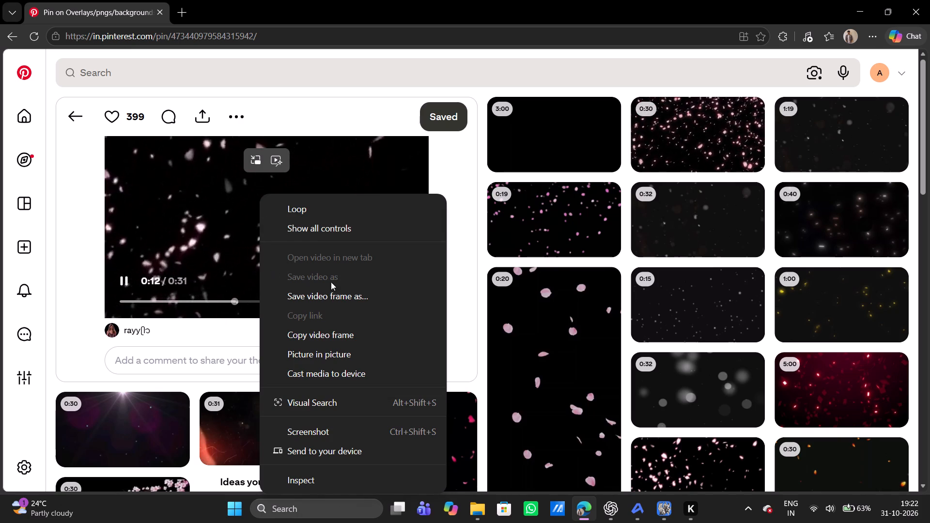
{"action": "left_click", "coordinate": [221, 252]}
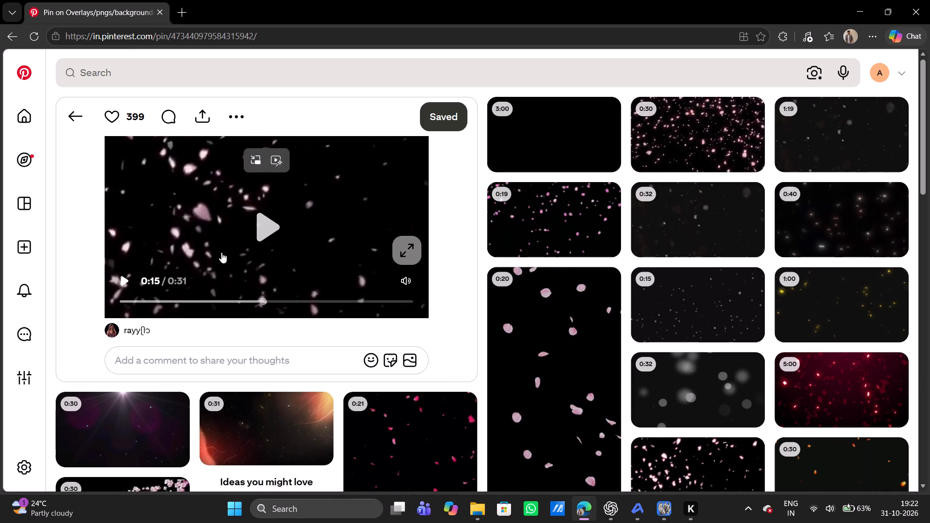
Copy the share link of the falling petals video pin.
{"action": "left_click", "coordinate": [196, 114]}
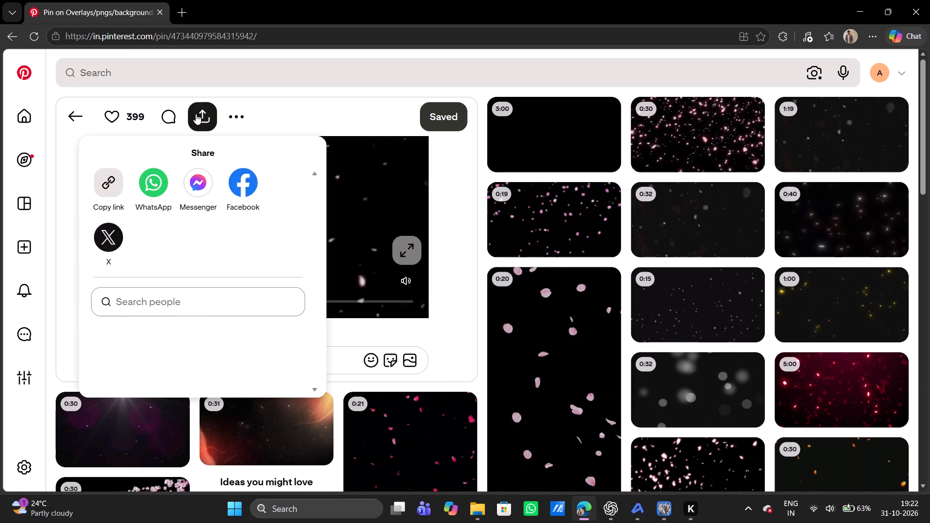
{"action": "left_click", "coordinate": [109, 184]}
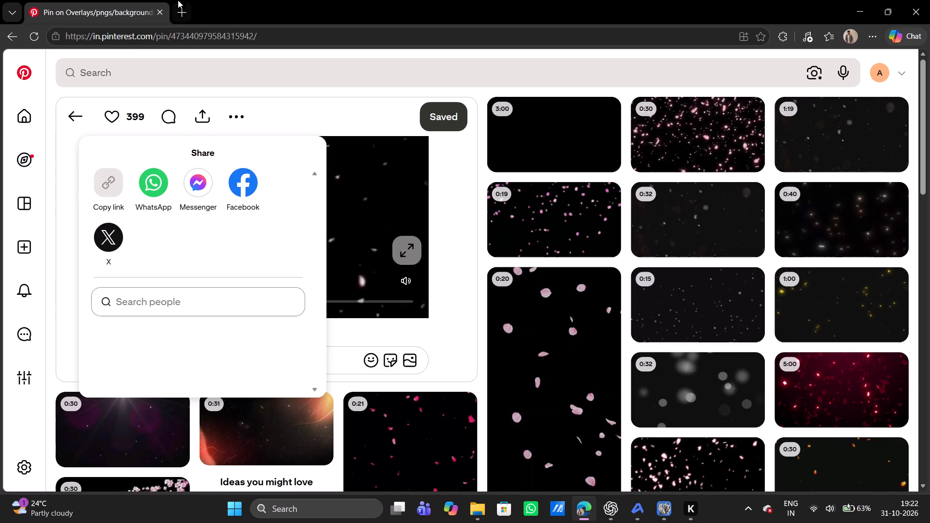
Search the web for "pinterest video downloader" in a new browser tab and open the pindown.io result.
{"action": "left_click", "coordinate": [180, 6]}
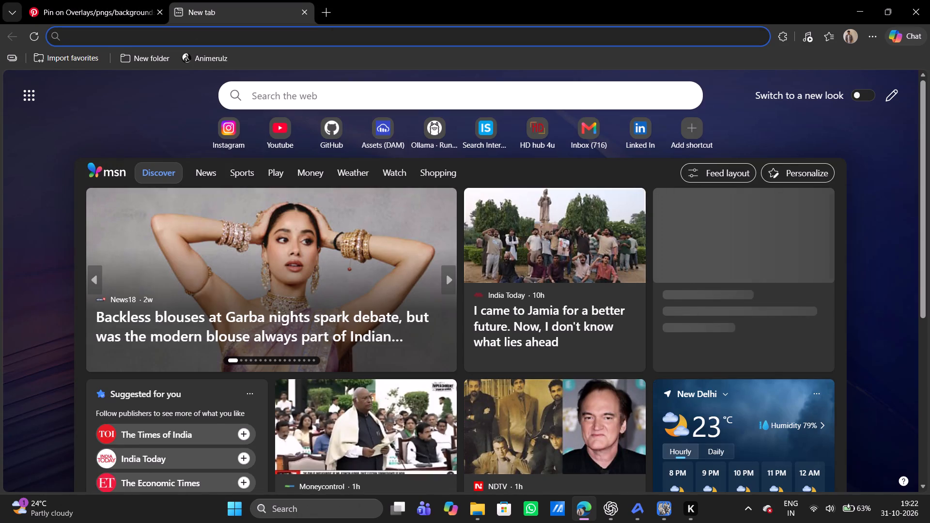
{"action": "type", "text": "pin"}
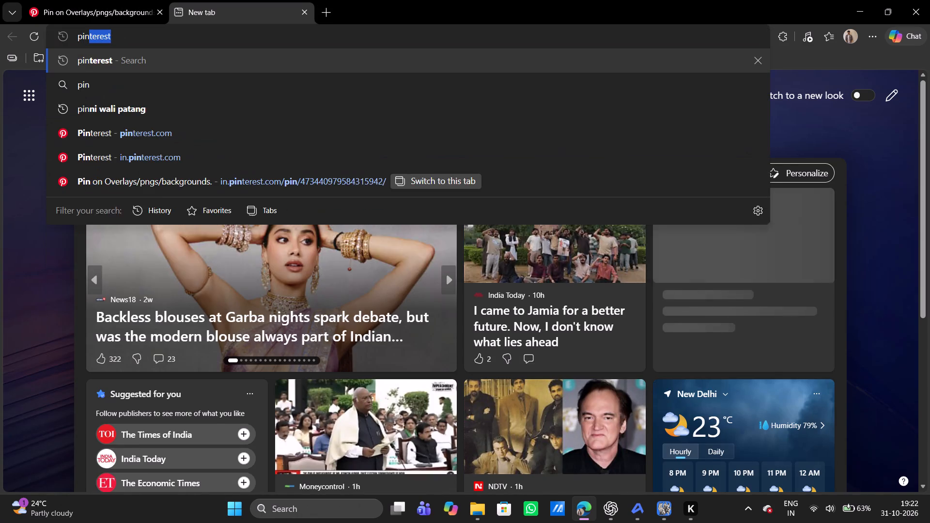
{"action": "key", "text": "Right"}
{"action": "key", "text": "space"}
{"action": "type", "text": "video dawn"}
{"action": "key", "text": "Down"}
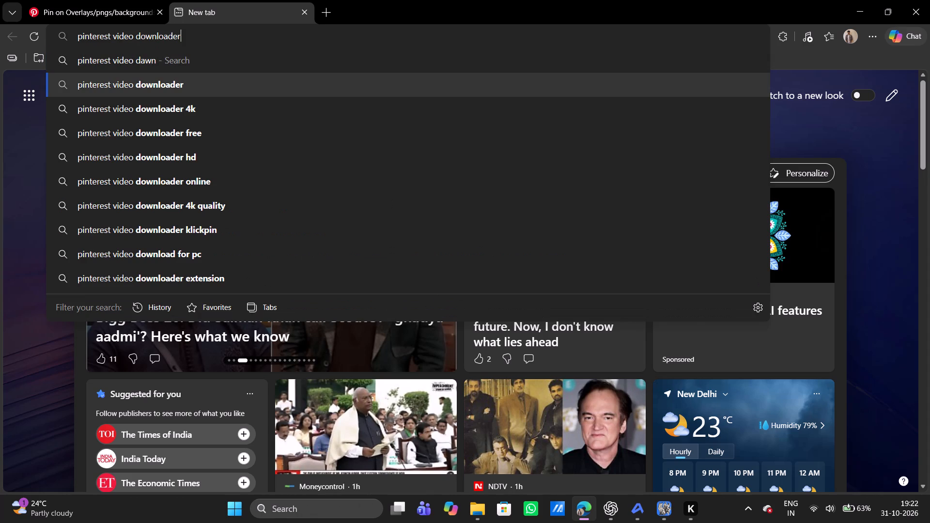
{"action": "key", "text": "Return"}
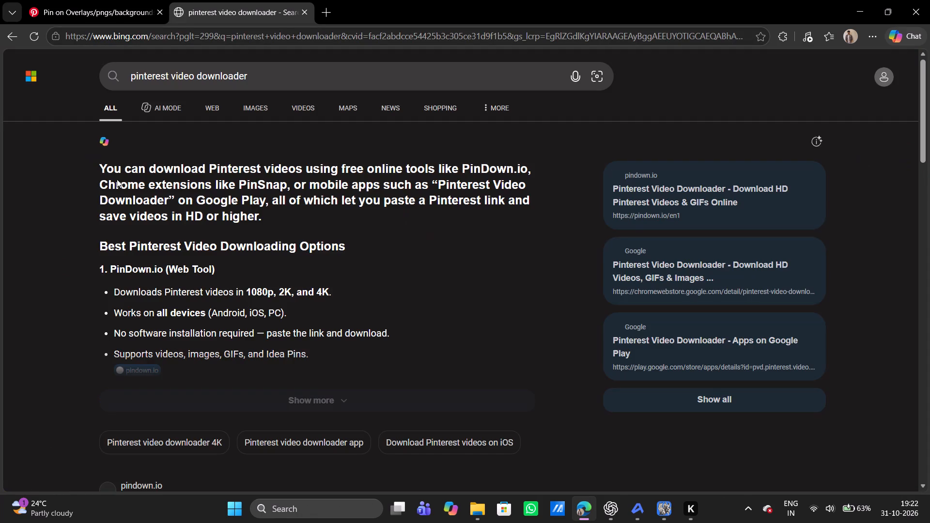
{"action": "scroll", "coordinate": [100, 327], "scroll_direction": "down", "scroll_amount": 3}
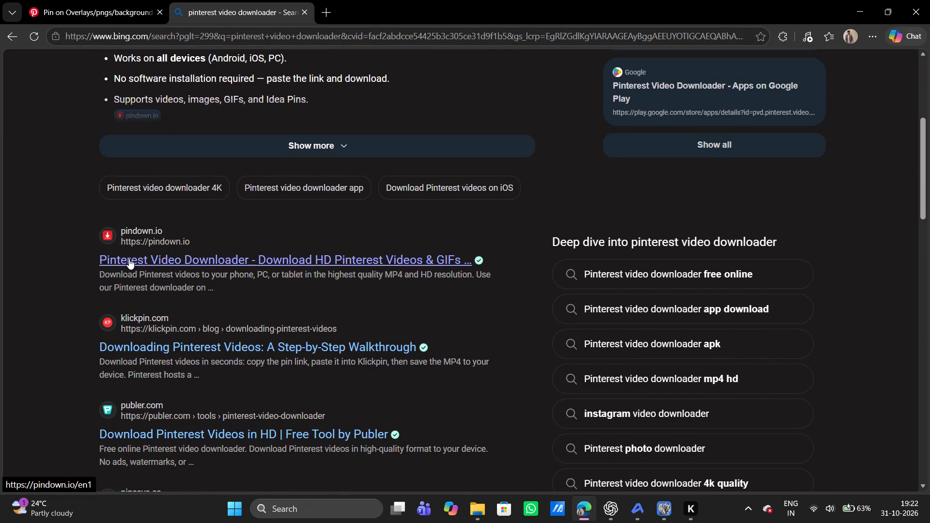
{"action": "left_click", "coordinate": [129, 259]}
Submit the copied pin link to PinDown and download the video as 1080p (HD), closing the advertisement.
{"action": "left_click", "coordinate": [349, 260]}
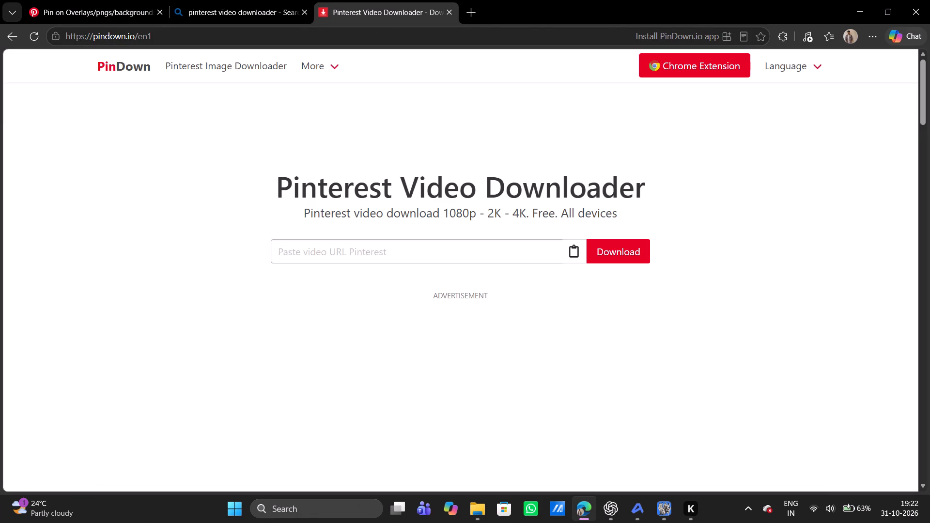
{"action": "key", "text": "ctrl+v"}
{"action": "key", "text": "Return"}
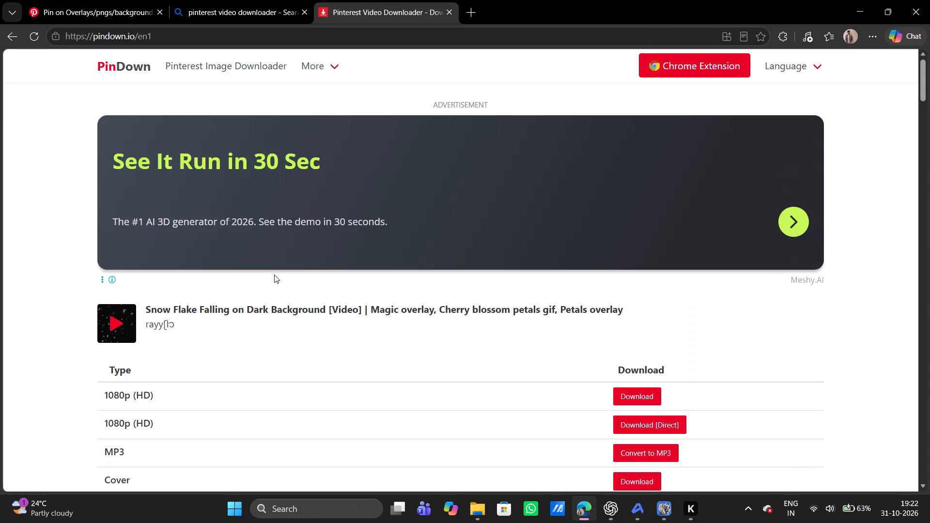
{"action": "scroll", "coordinate": [230, 271], "scroll_direction": "down", "scroll_amount": 2}
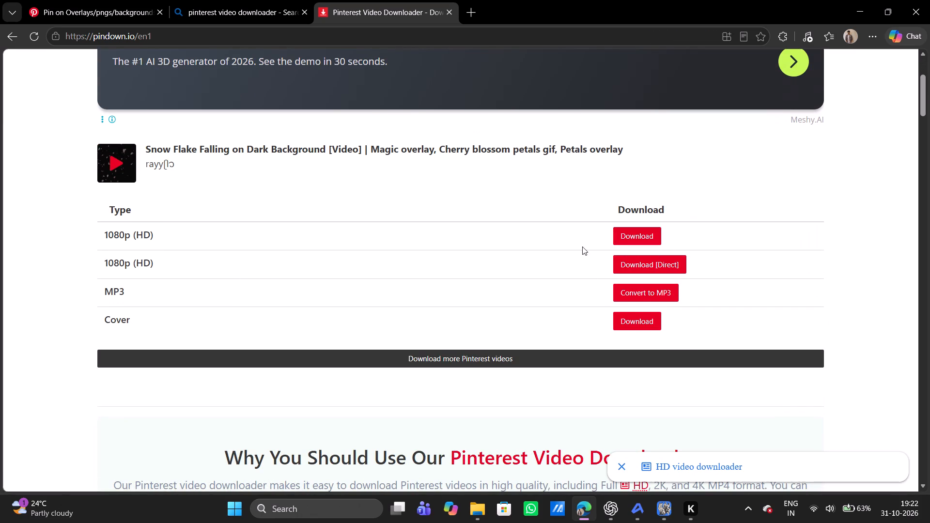
{"action": "left_click", "coordinate": [636, 231]}
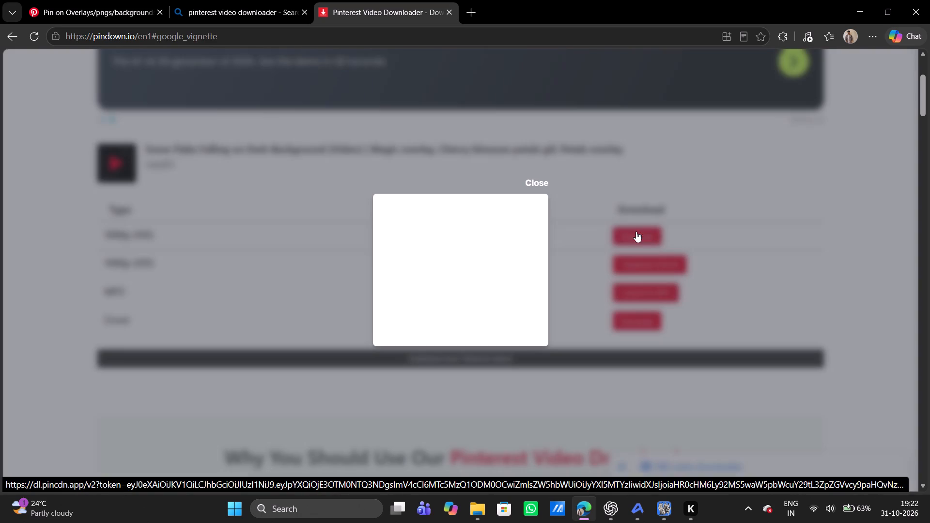
{"action": "left_click", "coordinate": [540, 182]}
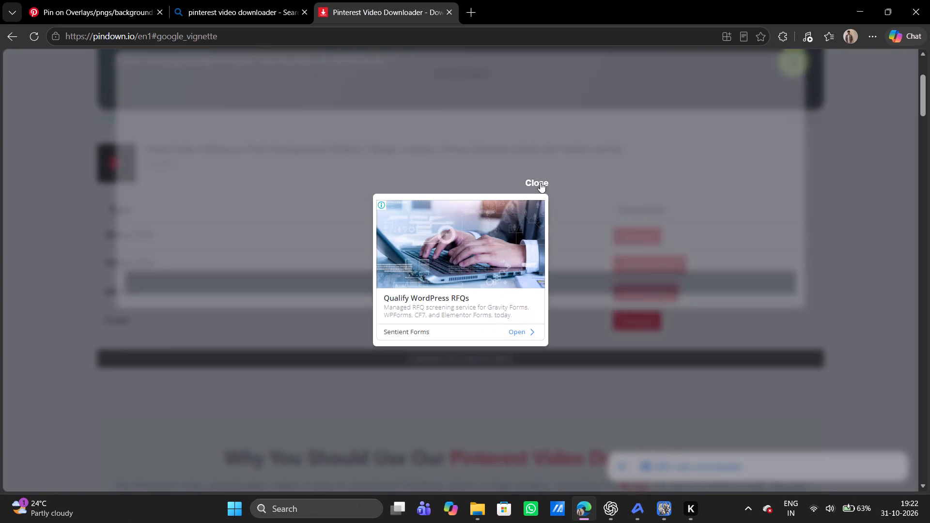
{"action": "left_click", "coordinate": [405, 375]}
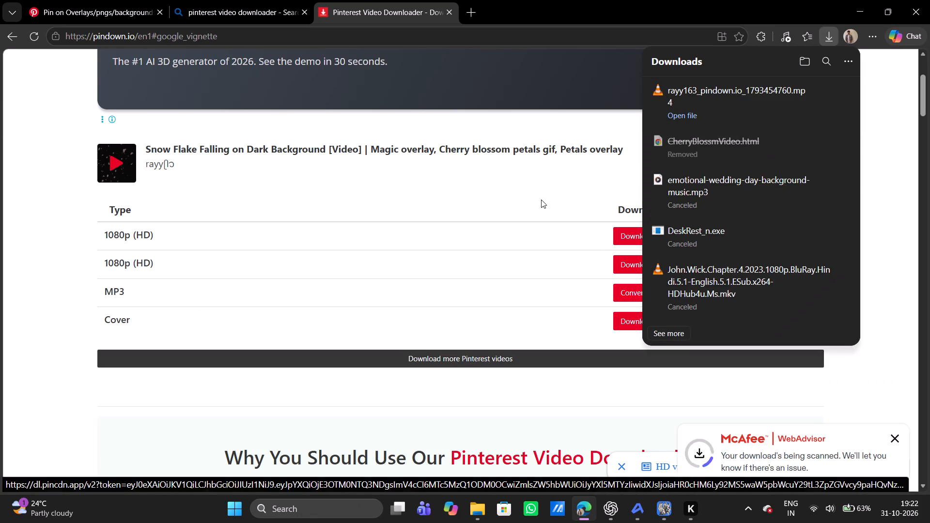
{"action": "left_click", "coordinate": [470, 515]}
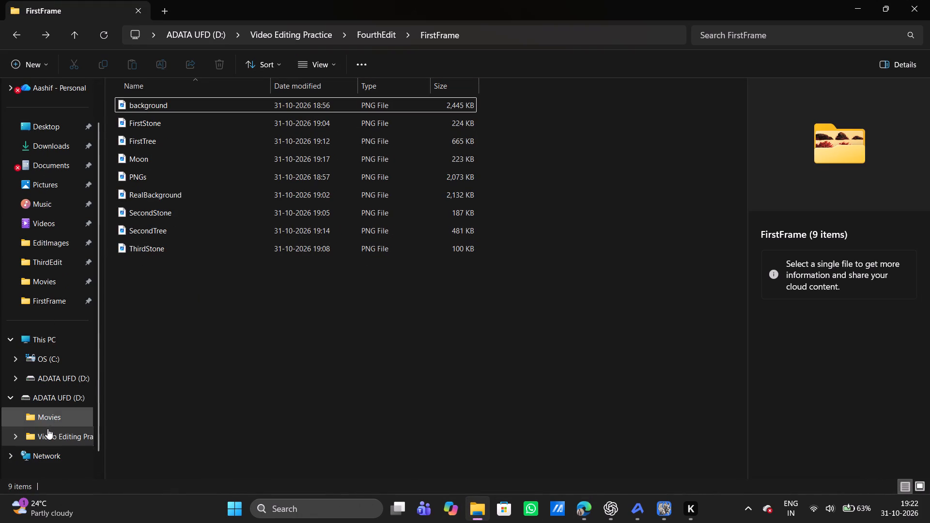
{"action": "left_click", "coordinate": [53, 416]}
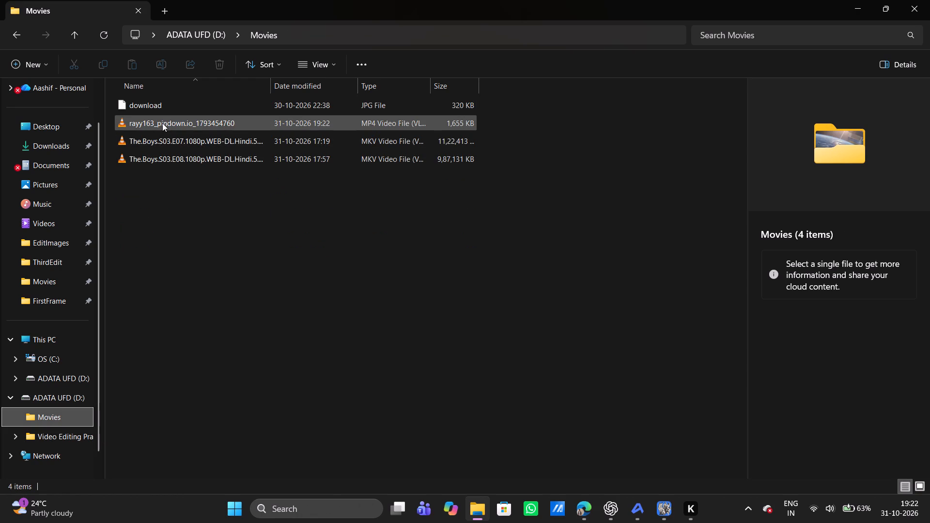
{"action": "left_click", "coordinate": [164, 122]}
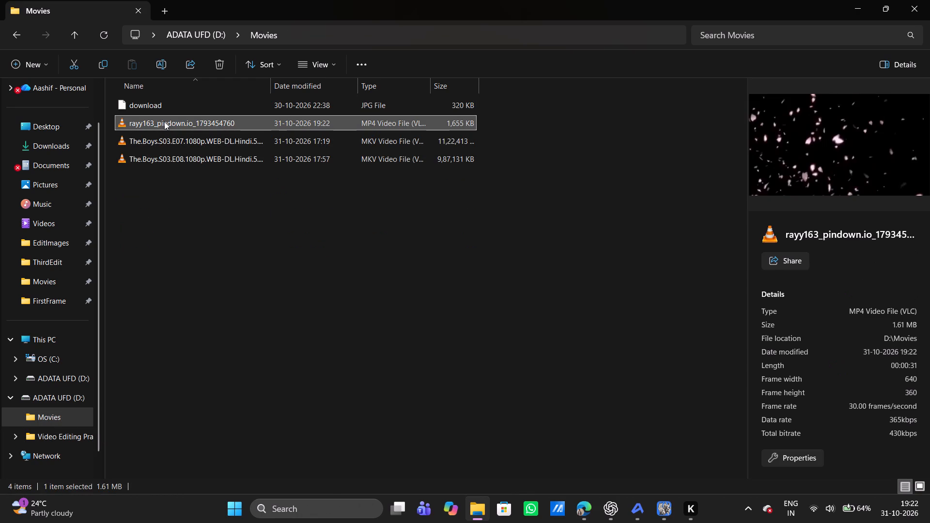
{"action": "key", "text": "ctrl+x"}
{"action": "left_click", "coordinate": [55, 442]}
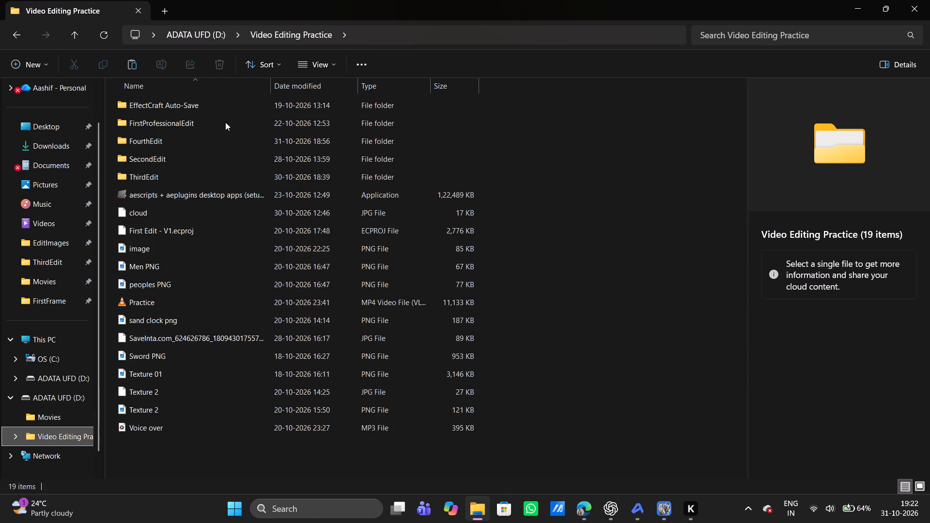
{"action": "double_click", "coordinate": [188, 138]}
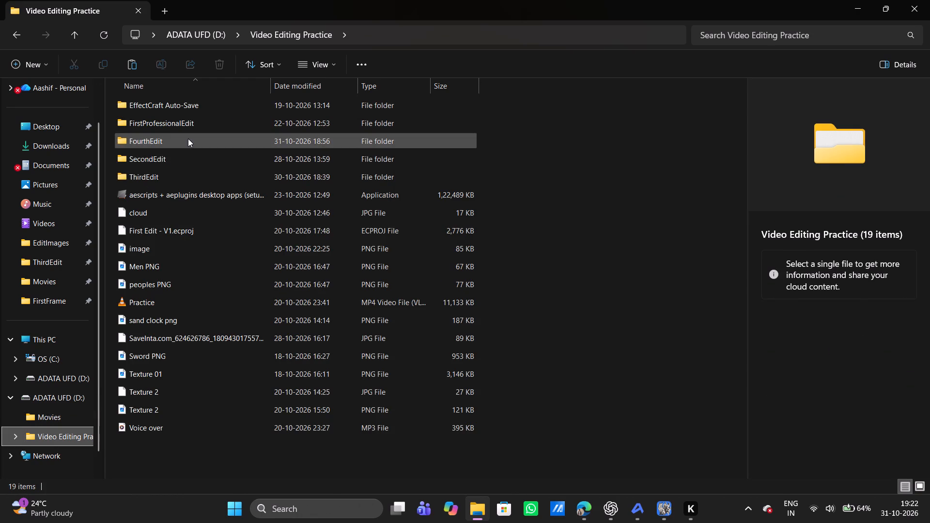
{"action": "double_click", "coordinate": [151, 104]}
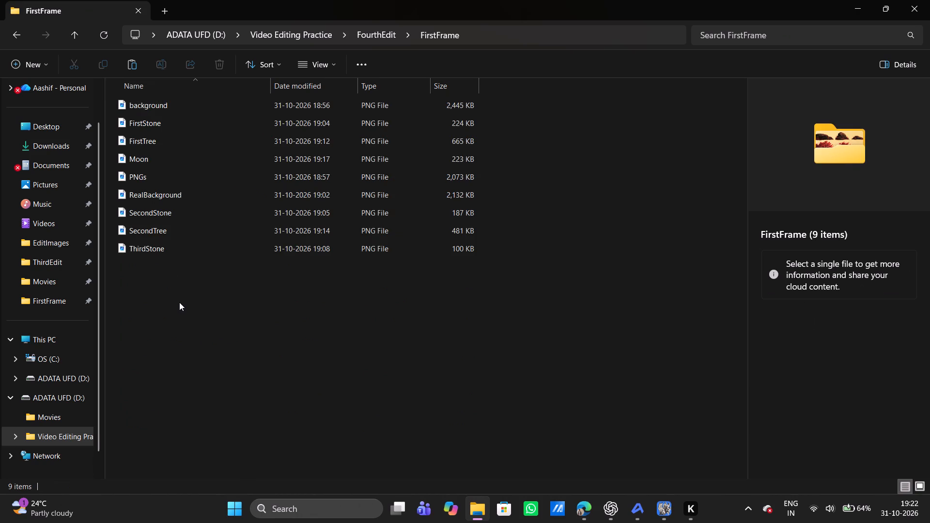
{"action": "left_click", "coordinate": [179, 302]}
{"action": "key", "text": "ctrl+v"}
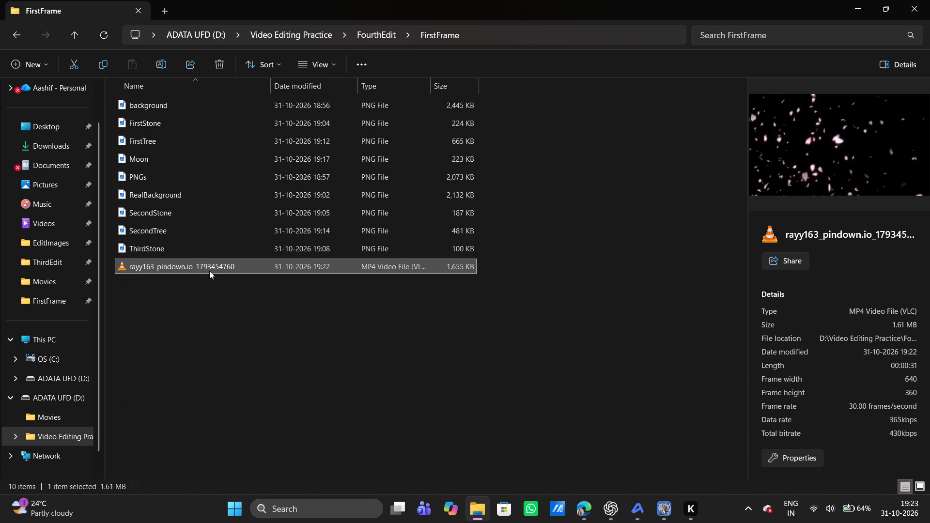
Play the moved petals video from FirstFrame in VLC to check it, and close the player.
{"action": "double_click", "coordinate": [209, 271]}
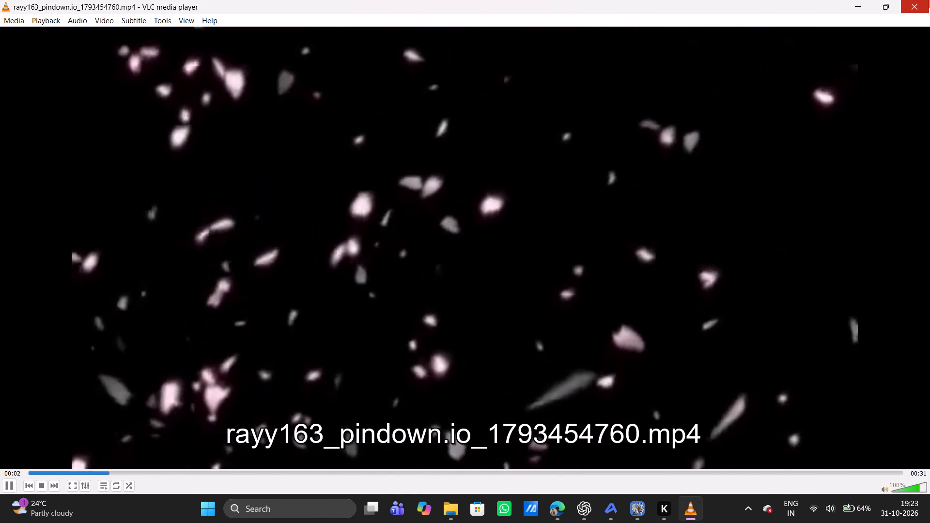
{"action": "left_click", "coordinate": [929, 0]}
{"action": "left_click", "coordinate": [317, 348]}
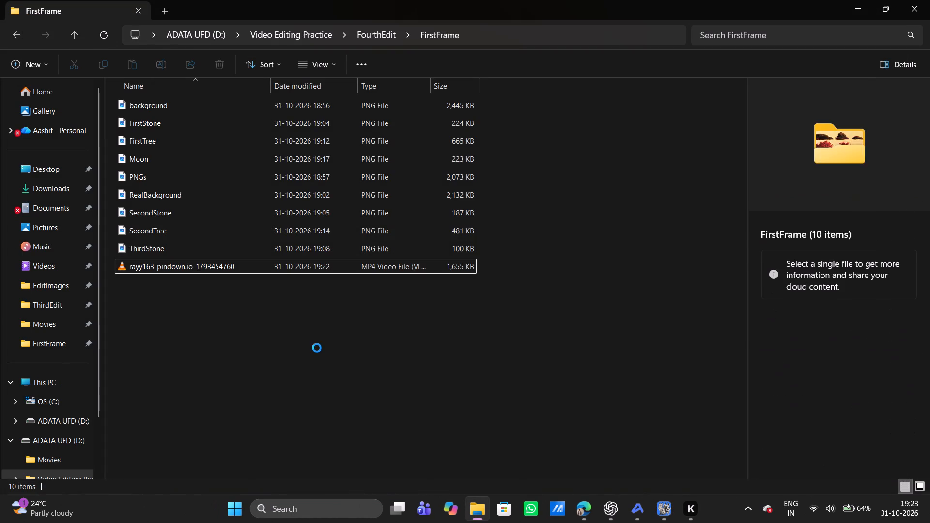